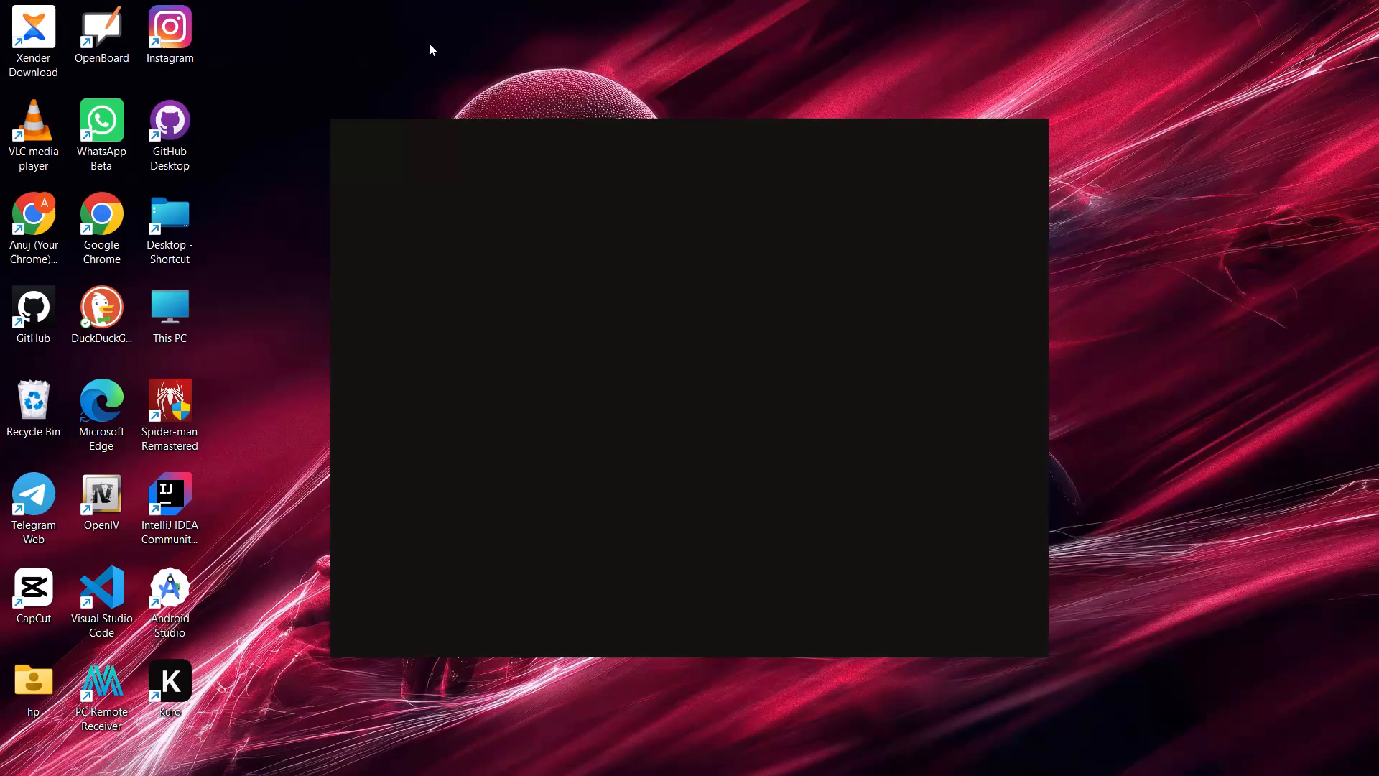
Open Google Chrome with the extra official business account profile.
double_click(98, 223)
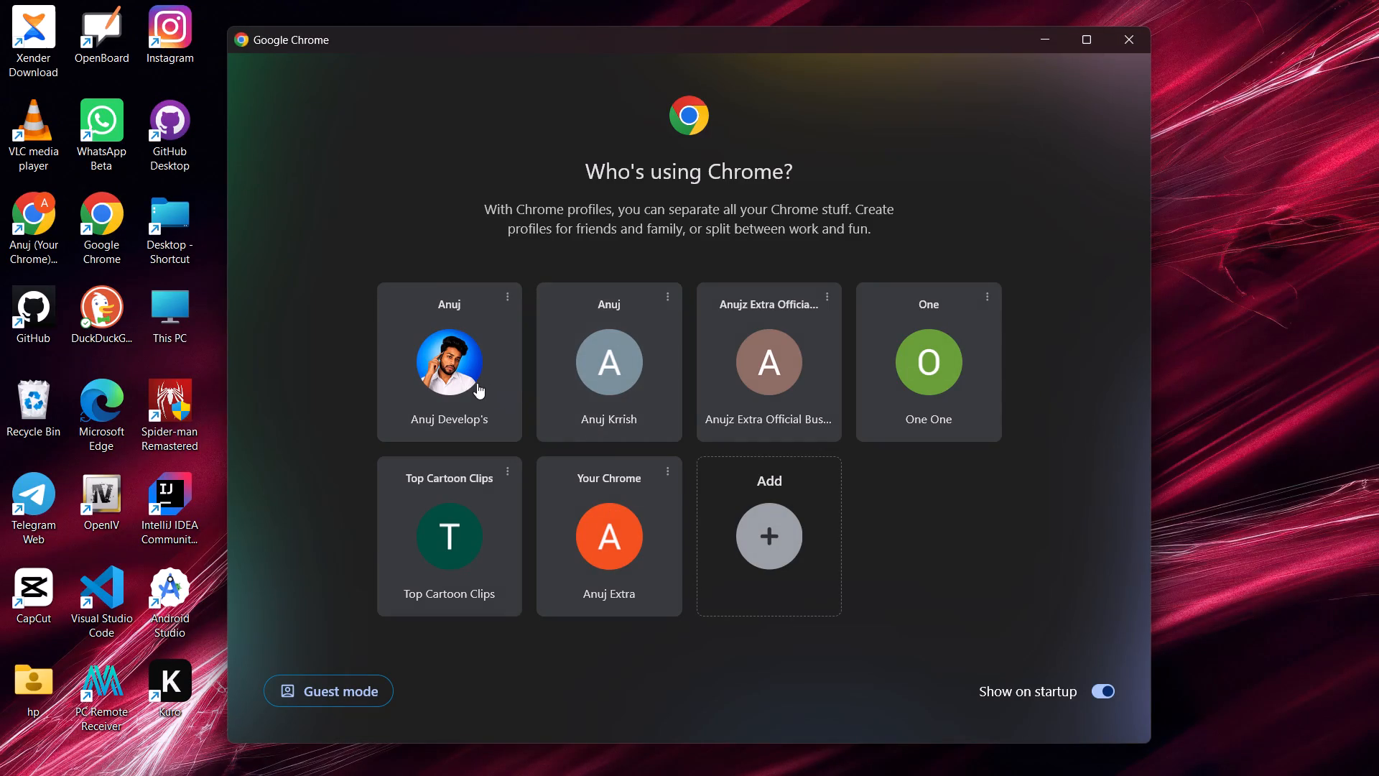
left_click(804, 390)
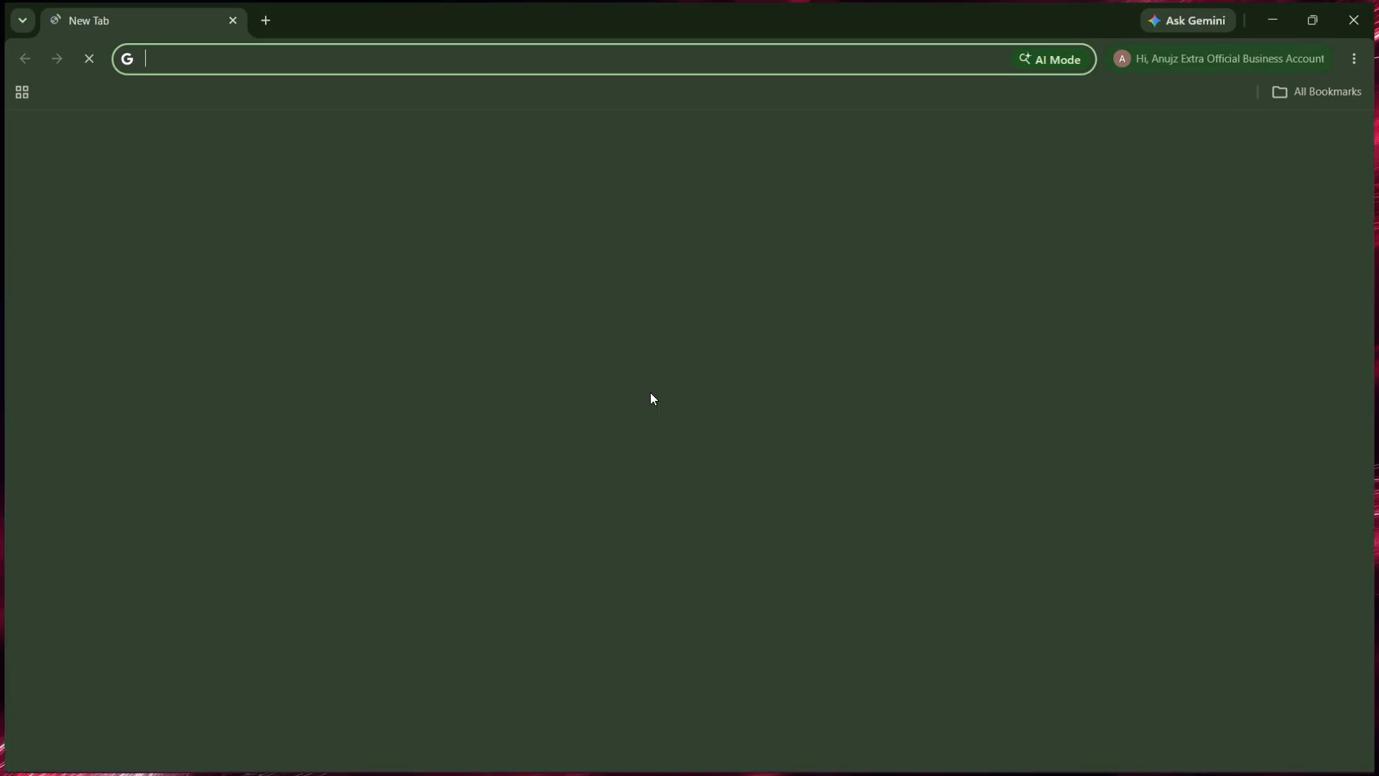
Search Google for "auto ae" and open the AutoAE website.
left_click(592, 371)
left_click(592, 371)
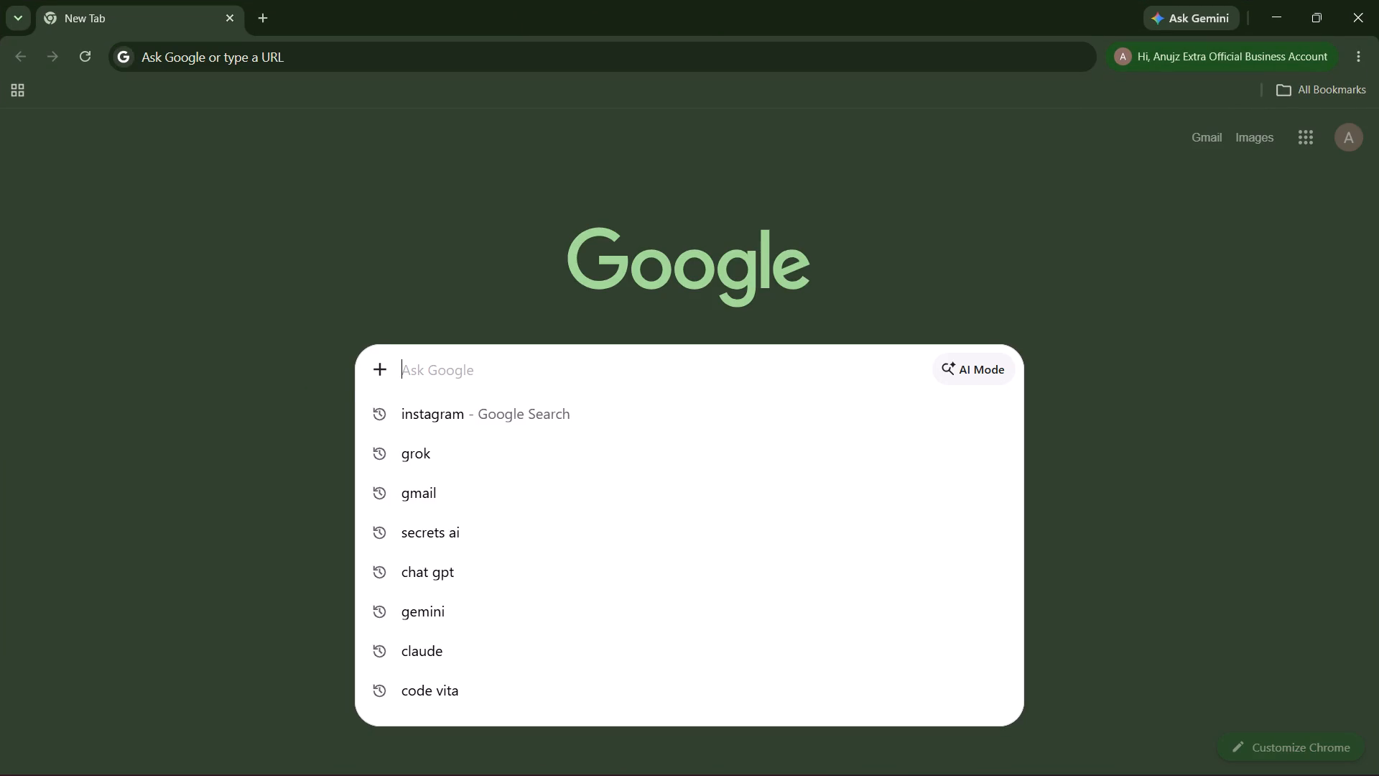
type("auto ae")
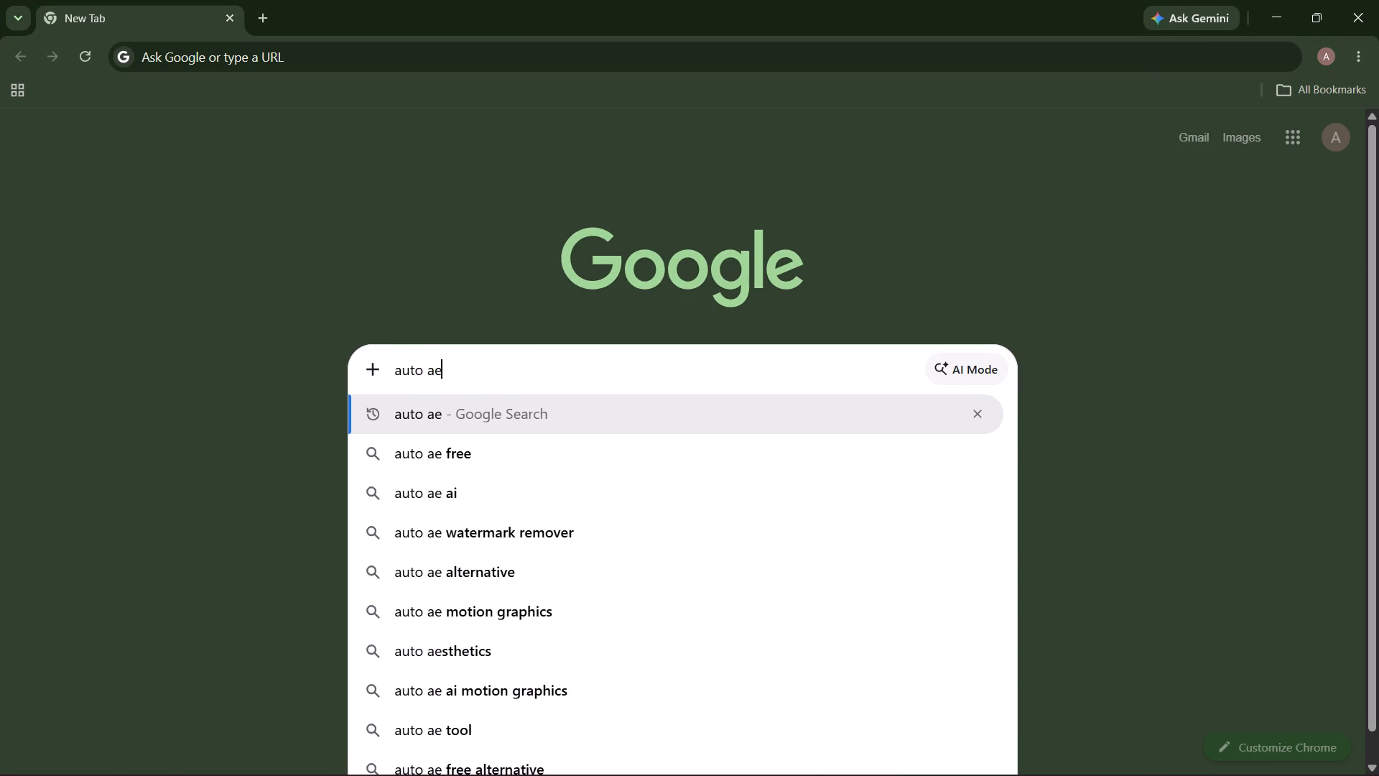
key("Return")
left_click(473, 282)
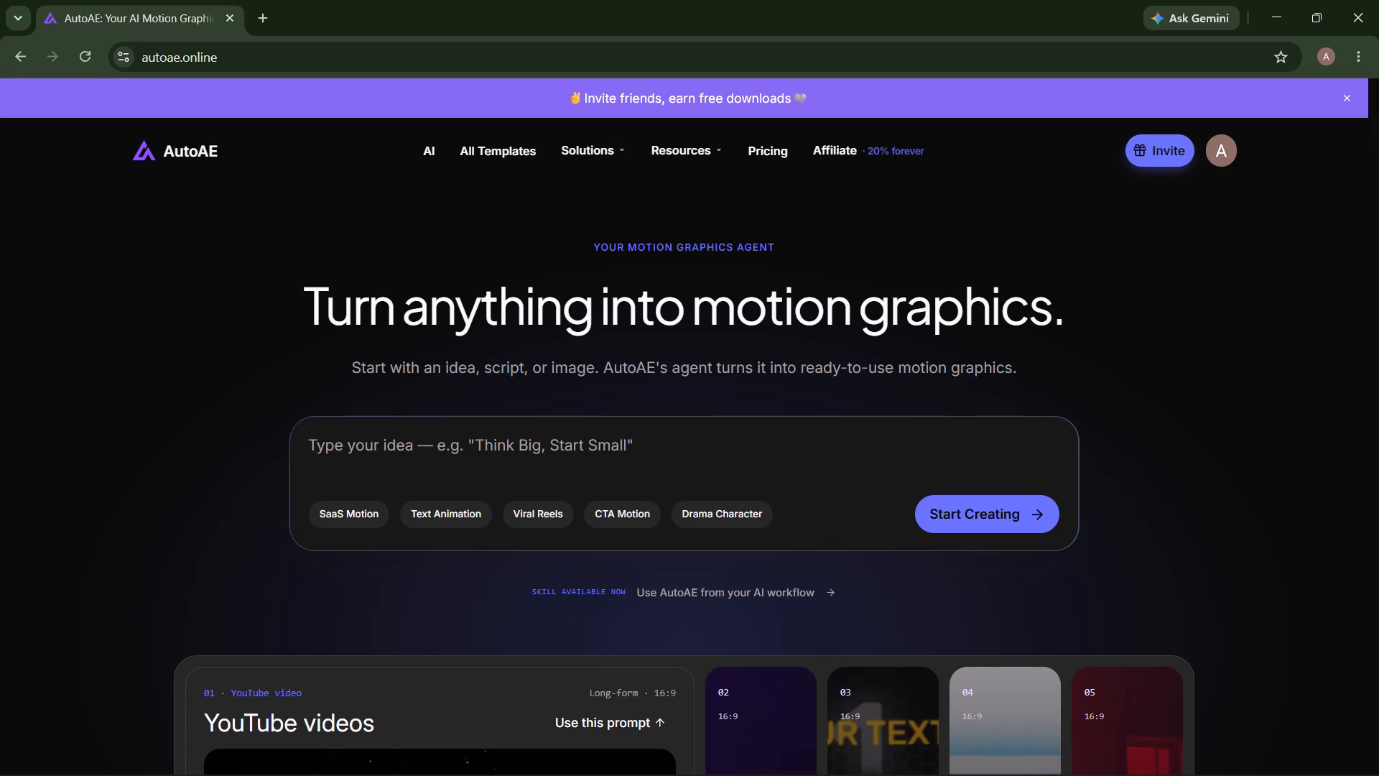
Browse all AutoAE templates through to the next results page and open "3D Object Typography Animation | 3 Message Scenes" for customization.
left_click(493, 148)
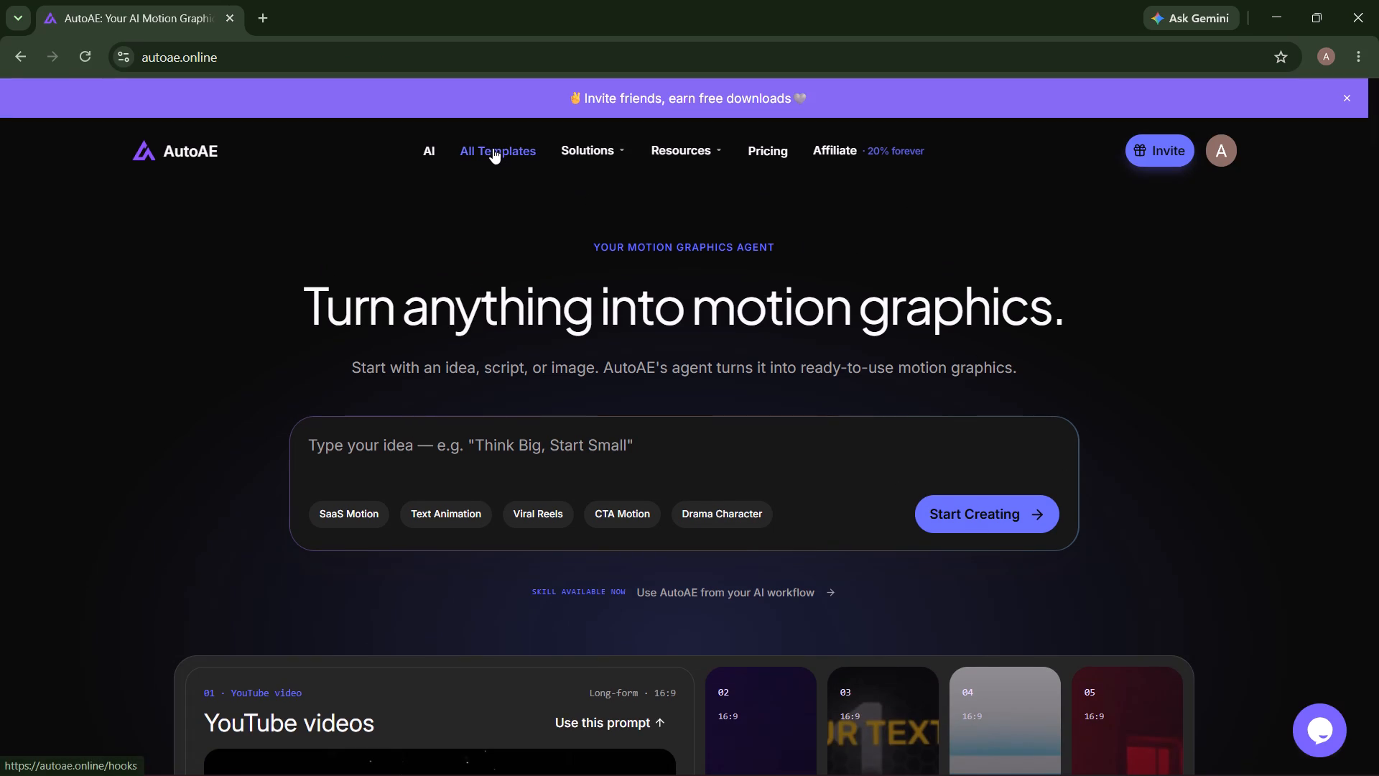
scroll(763, 342, "down", 3)
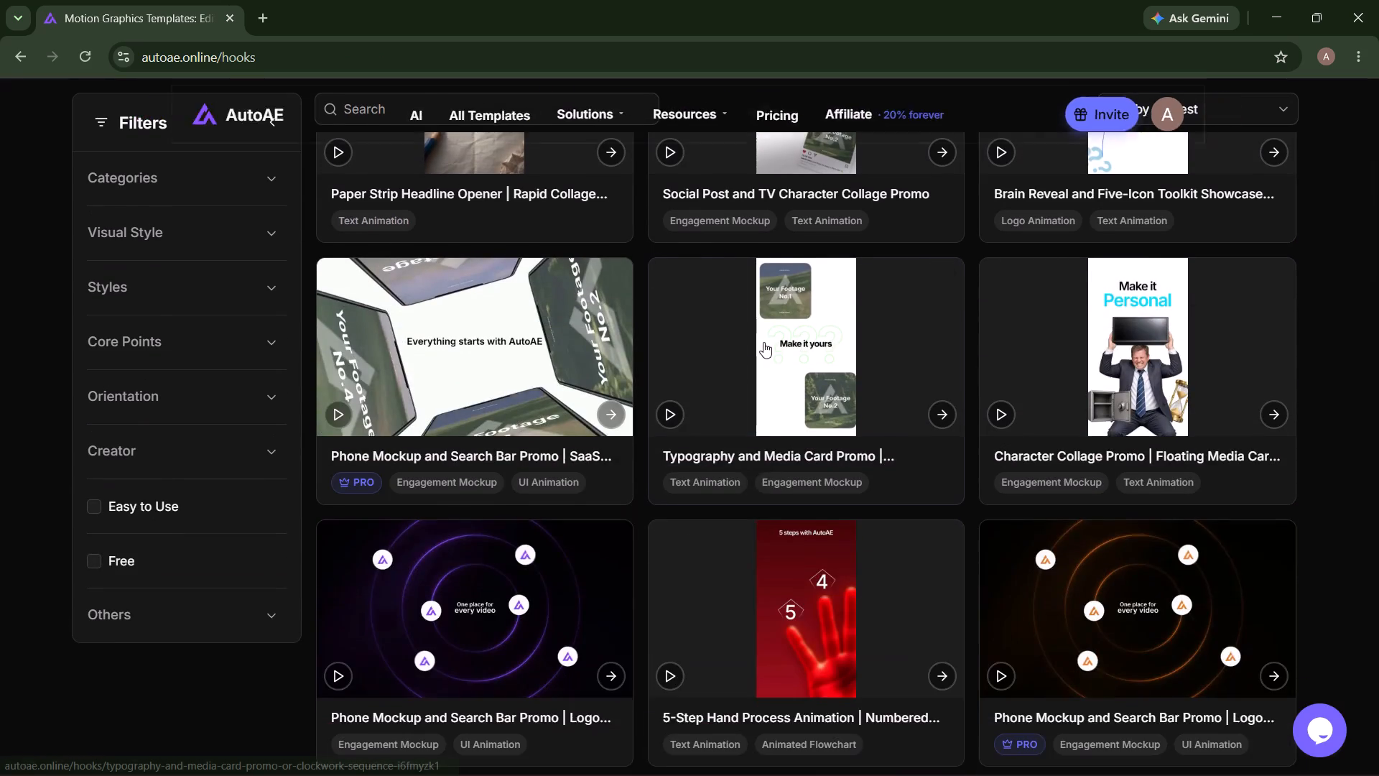
scroll(763, 342, "down", 11)
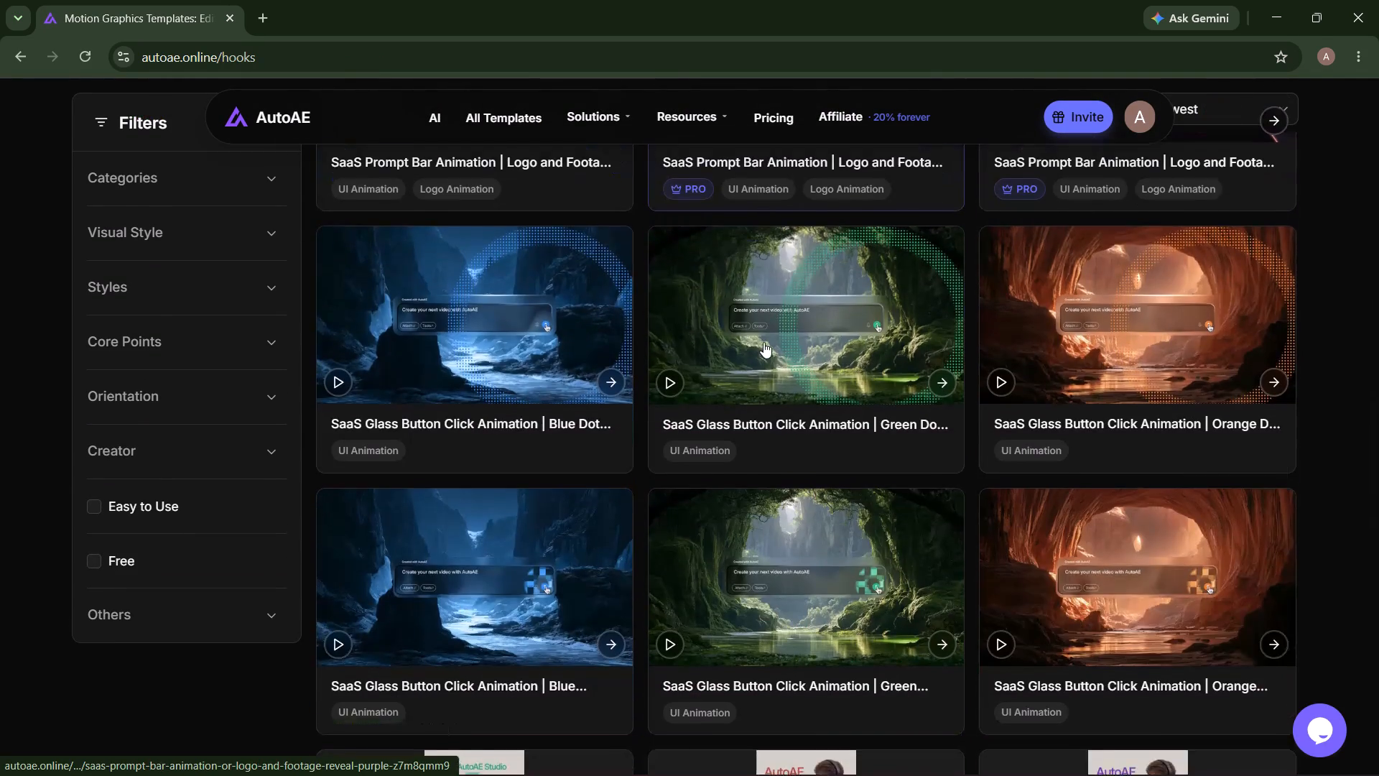
scroll(763, 342, "down", 5)
left_click(886, 379)
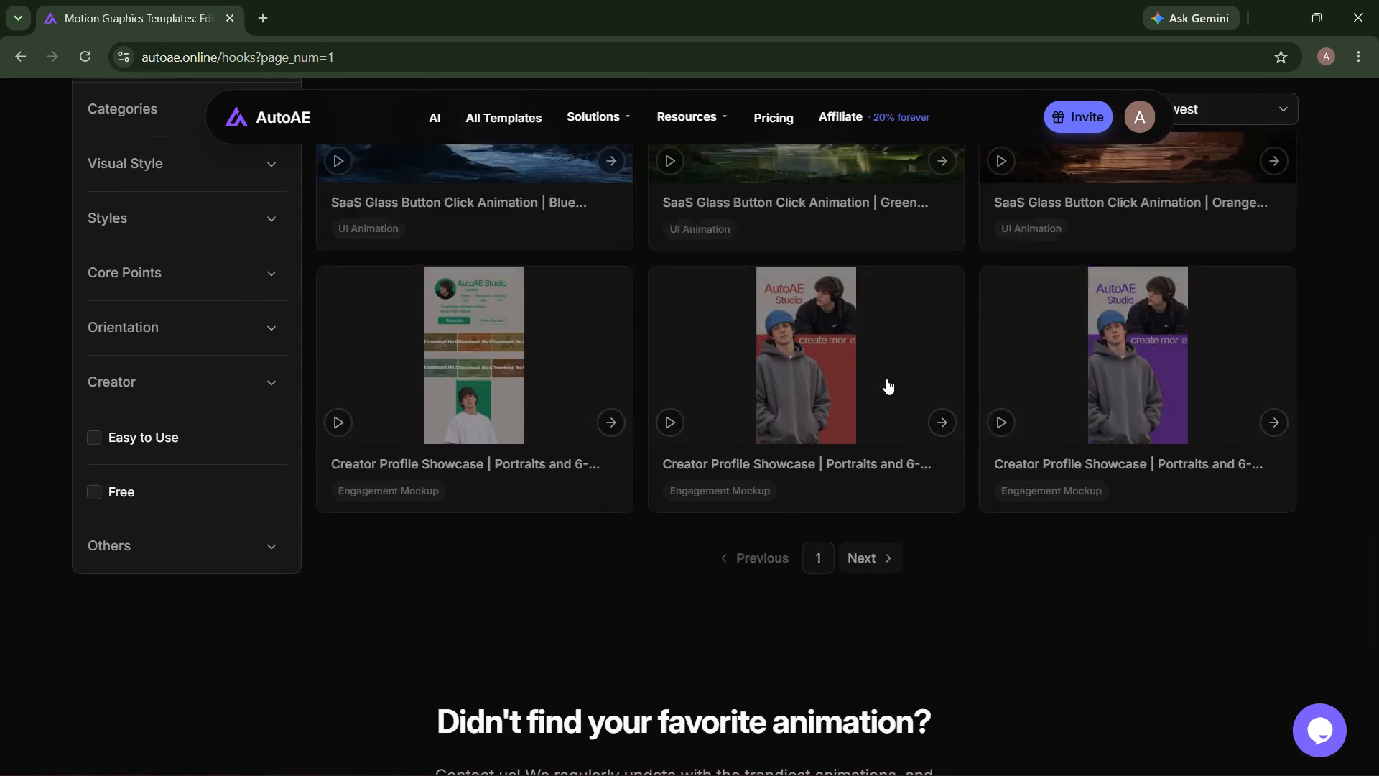
scroll(886, 379, "down", 2)
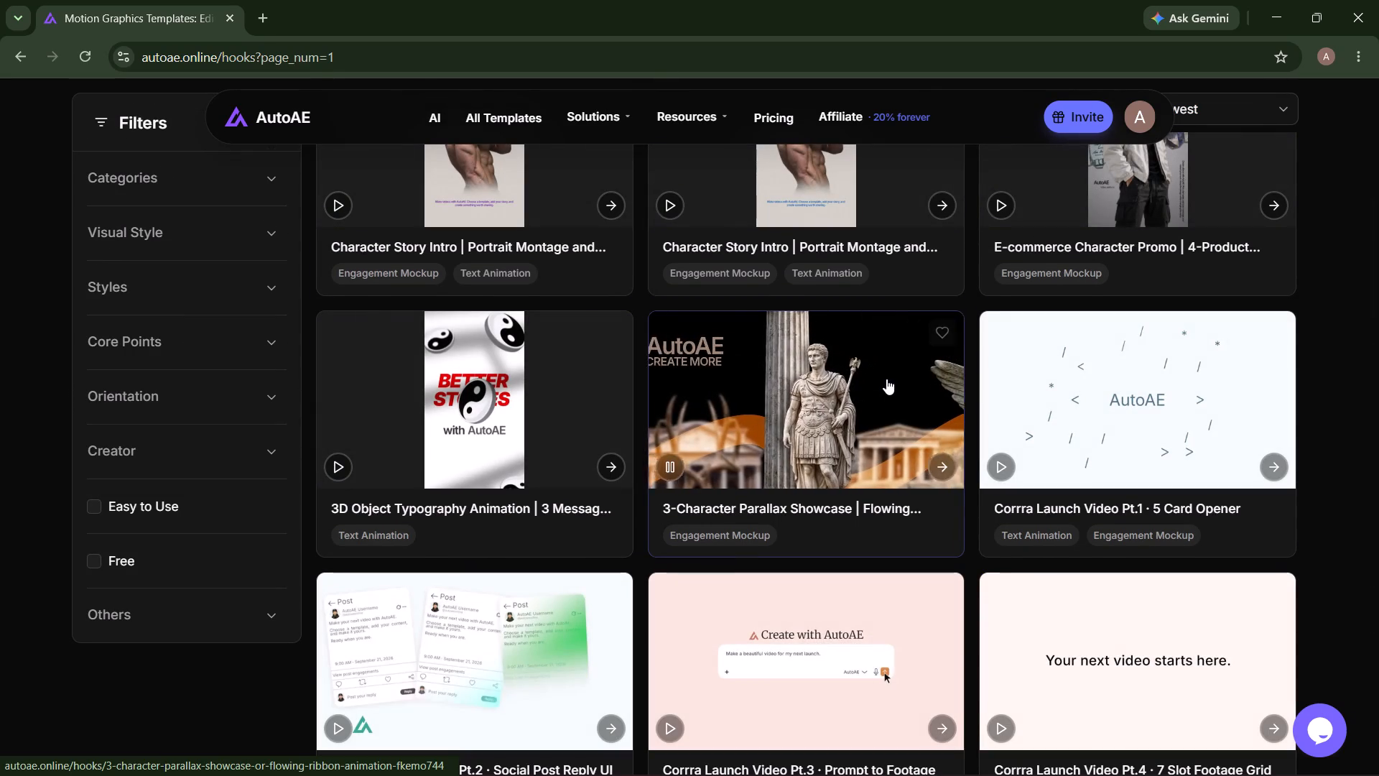
scroll(886, 379, "down", 1)
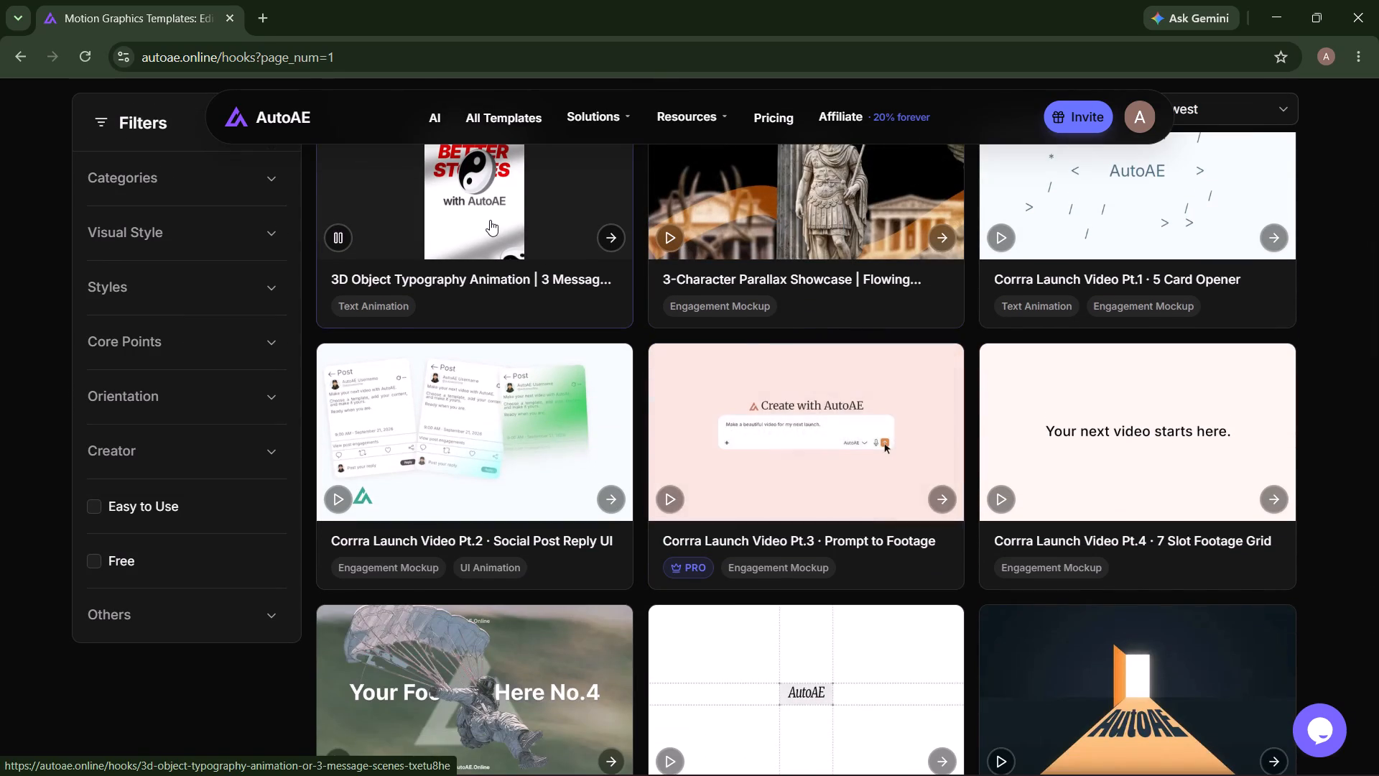
scroll(490, 220, "up", 2)
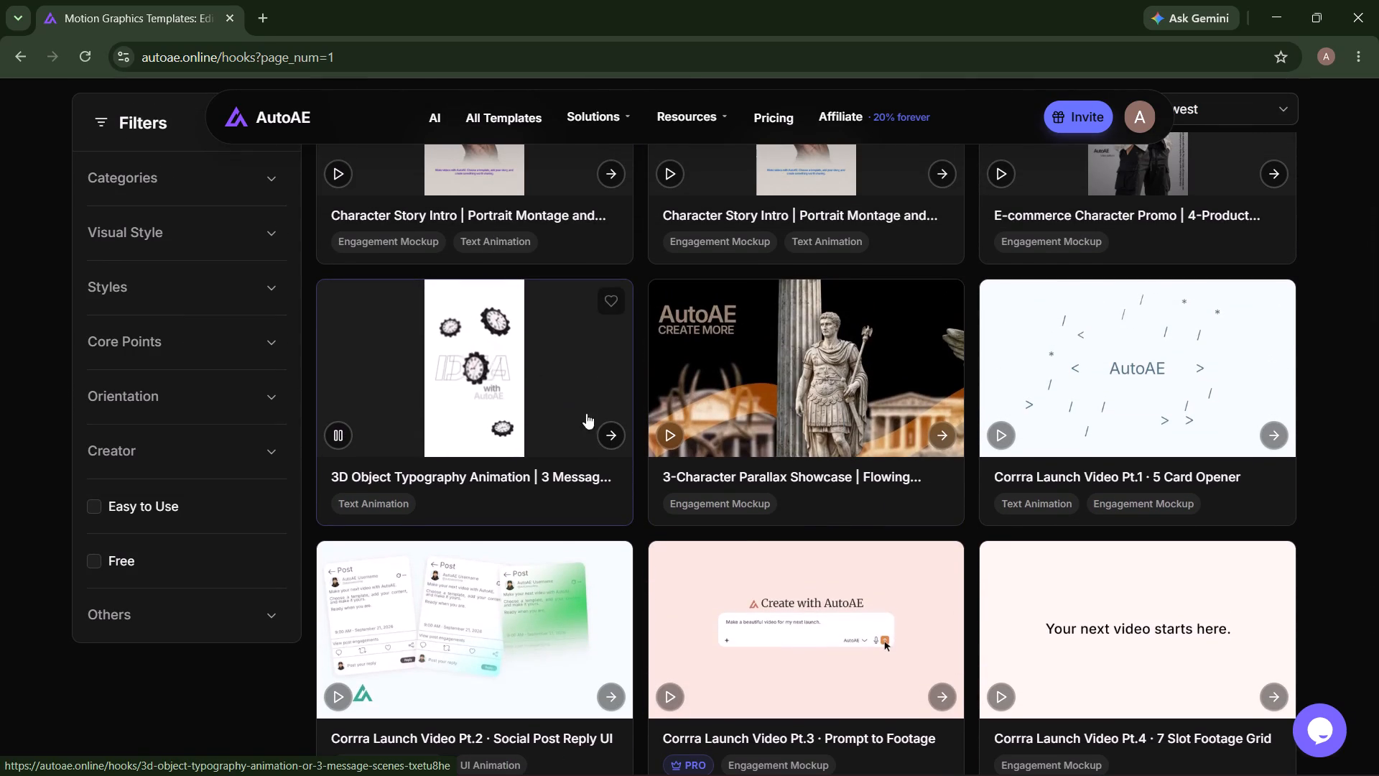
left_click(615, 433)
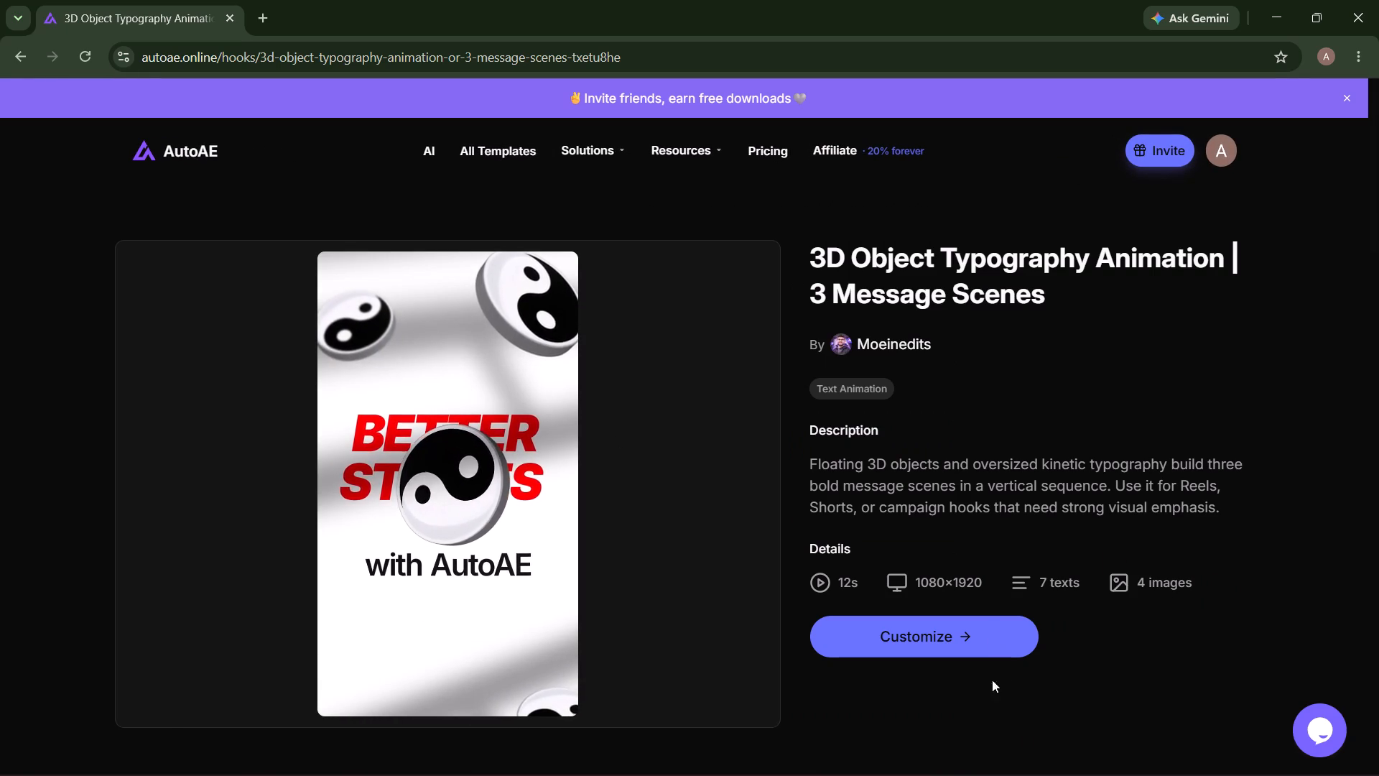
left_click(952, 632)
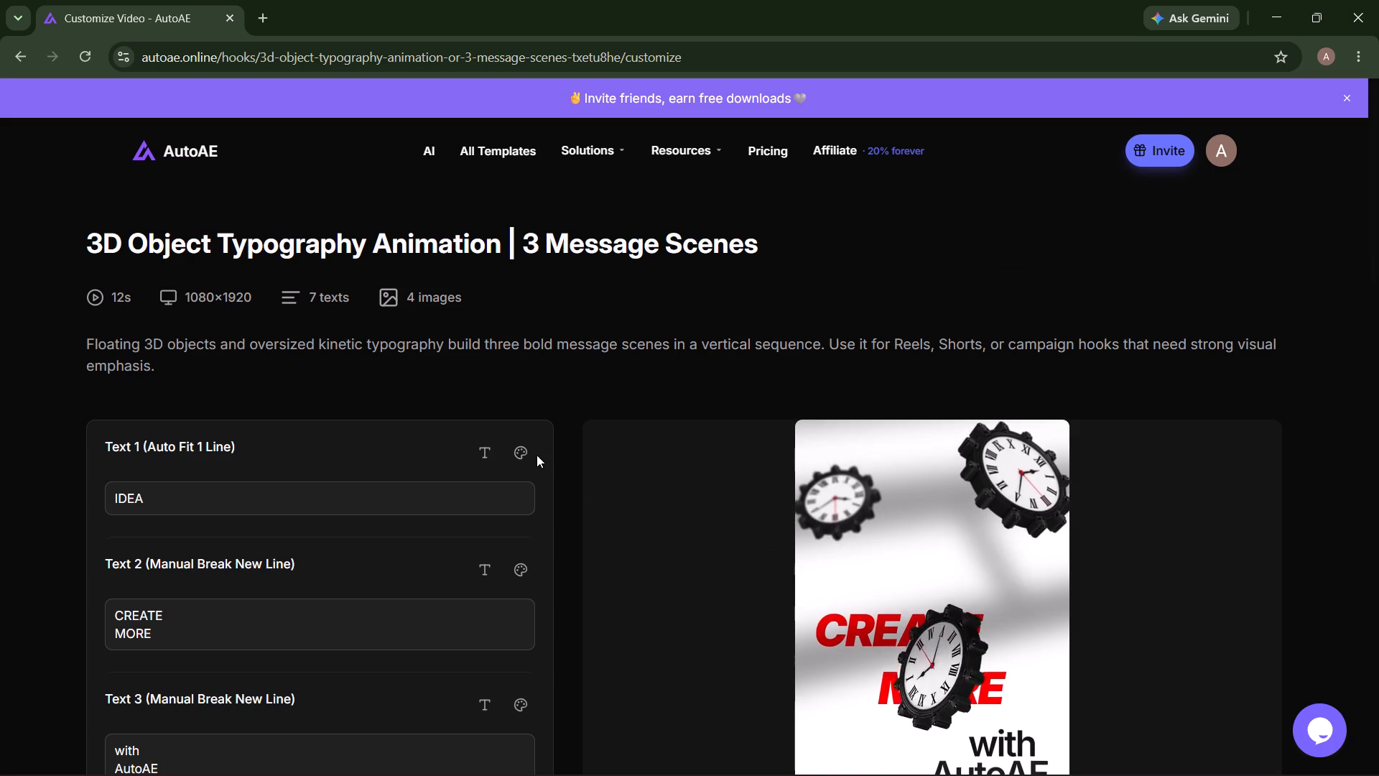
Replace the content of Text 1 with "DEV".
left_click(436, 497)
key("BackSpace")
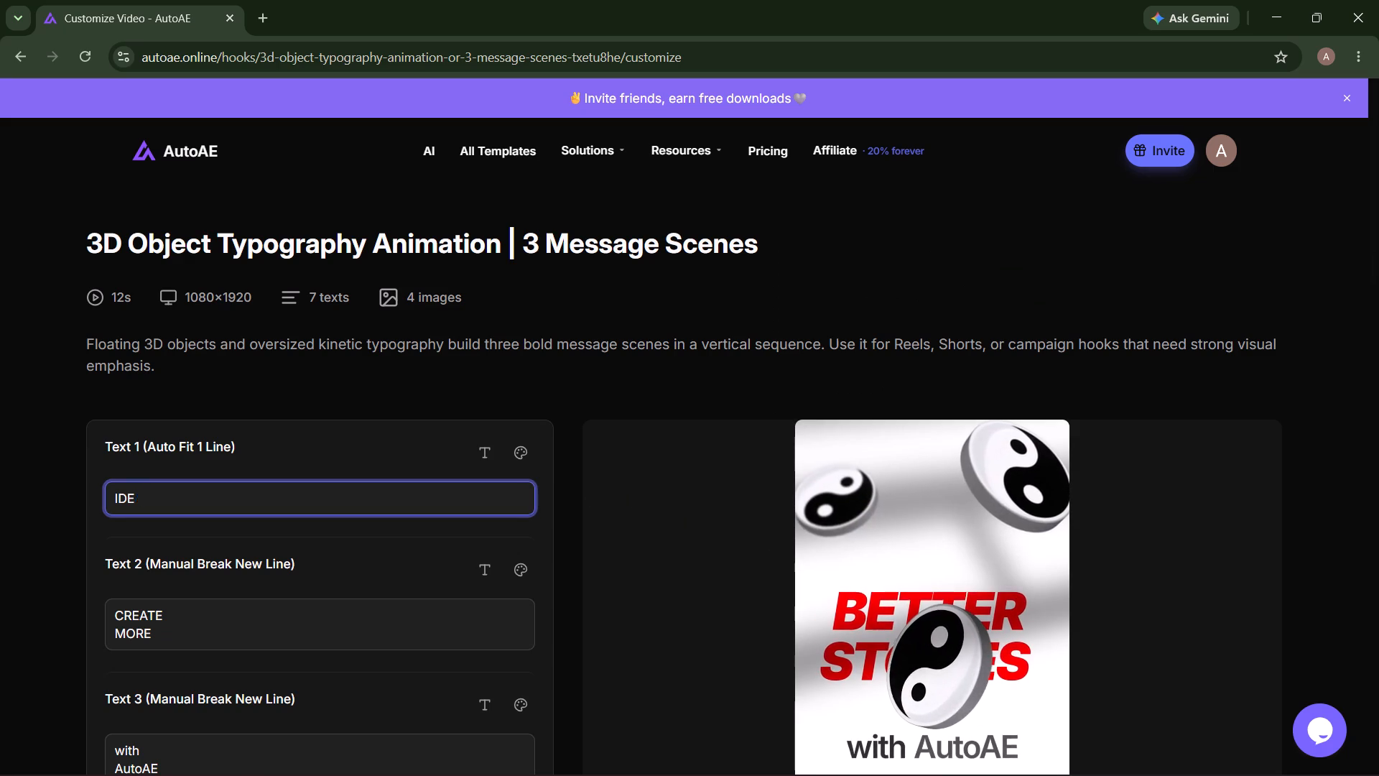
key("BackSpace")
key("BackSpace")
key("BackSpace")
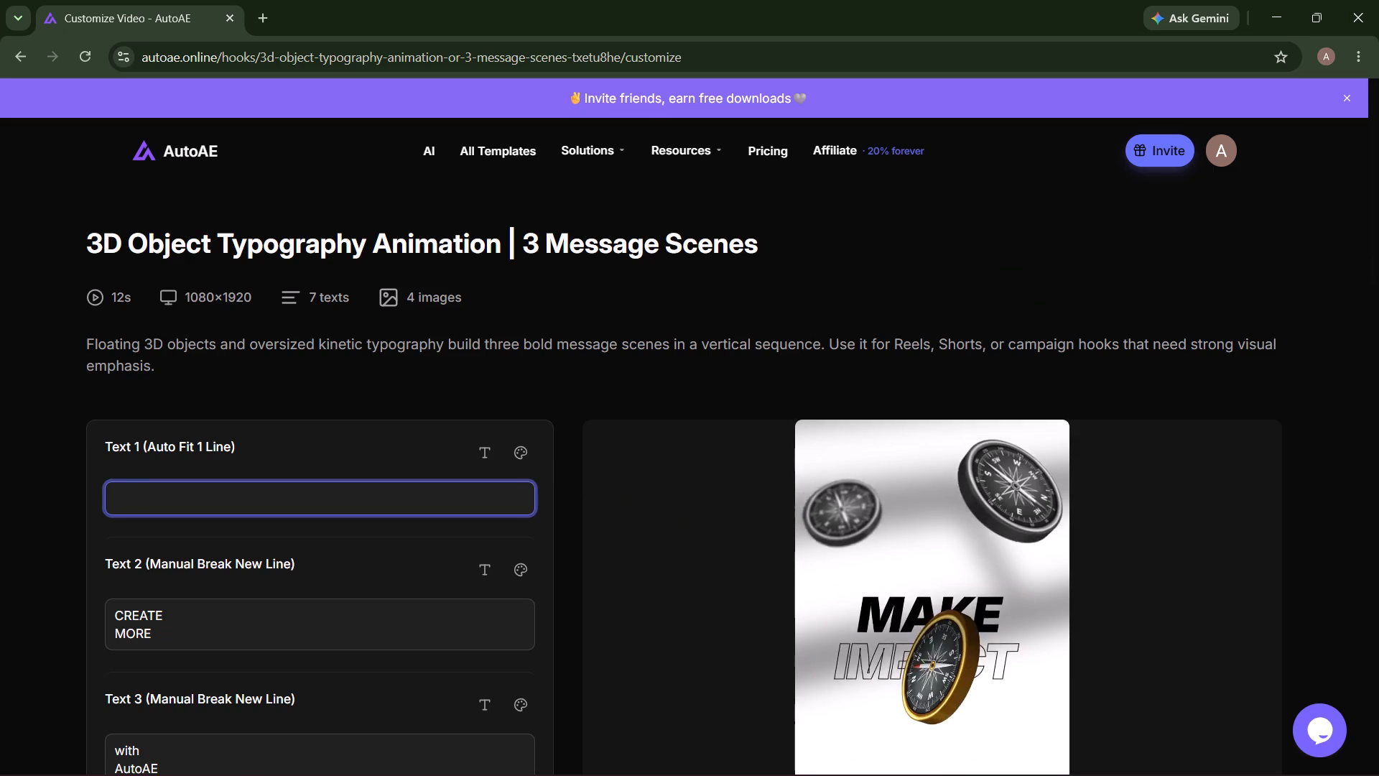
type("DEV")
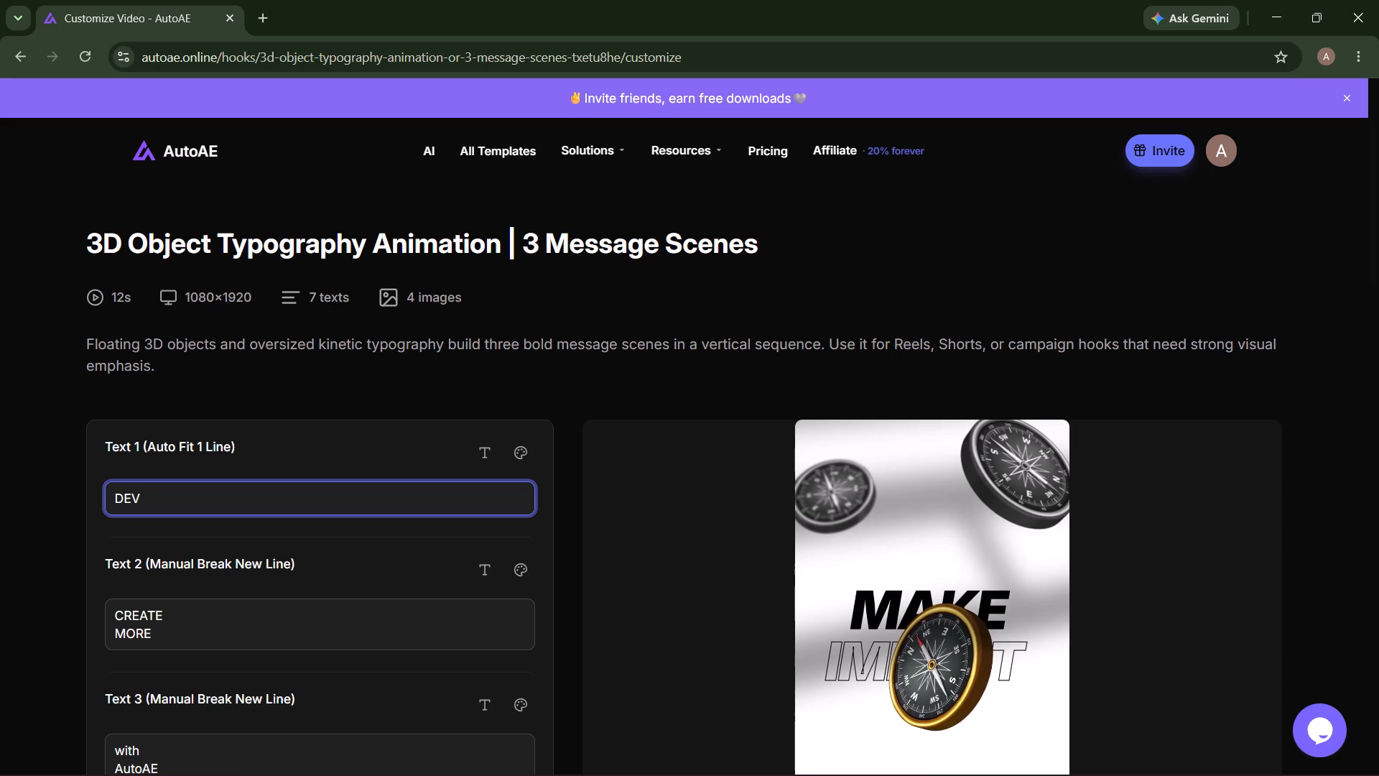
Replace the content of Text 2 with "CPP".
left_click(406, 601)
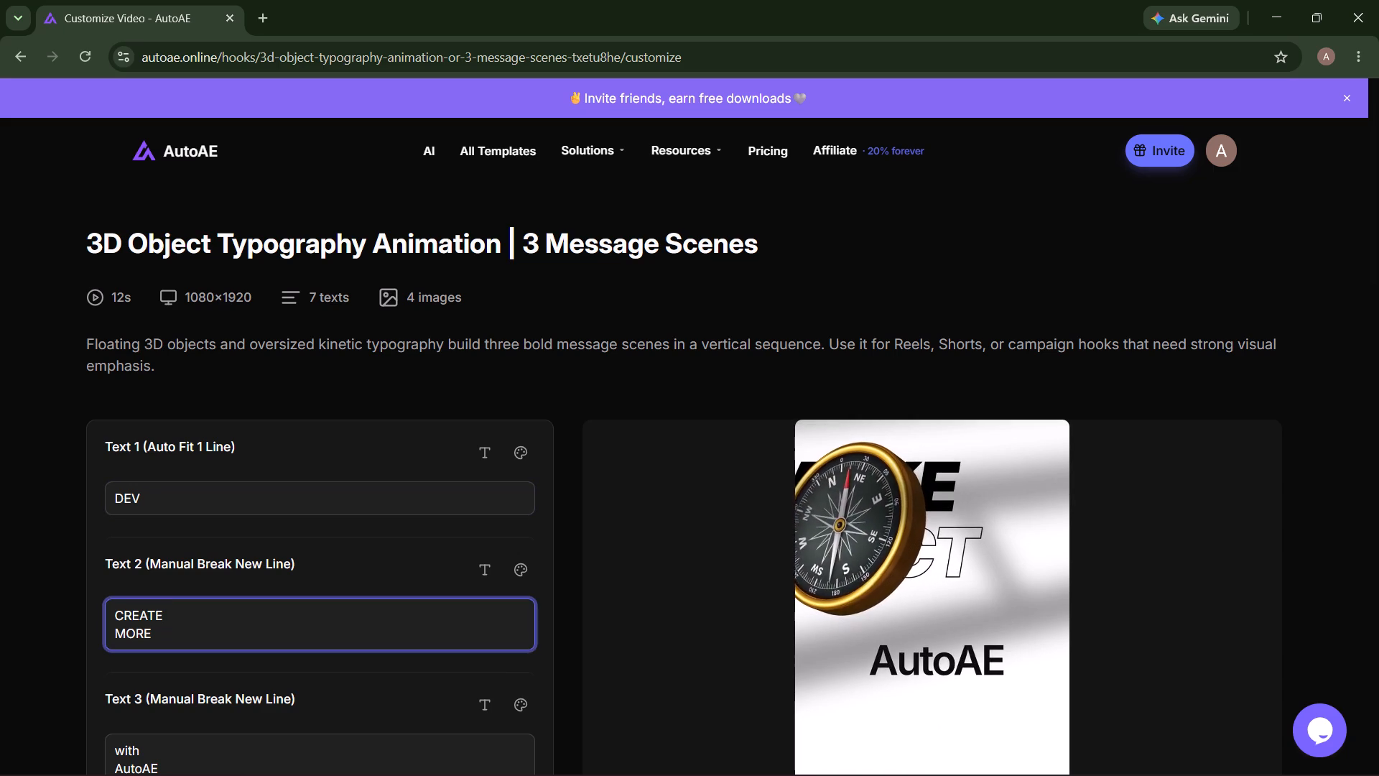
left_click(363, 632)
key("BackSpace")
key("BackSpace")
key("BackSpace")
key("BackSpace")
key("BackSpace")
key("BackSpace")
key("BackSpace")
key("BackSpace")
key("BackSpace")
key("BackSpace")
key("BackSpace")
key("BackSpace")
key("BackSpace")
key("BackSpace")
key("BackSpace")
key("BackSpace")
key("BackSpace")
key("BackSpace")
key("BackSpace")
key("BackSpace")
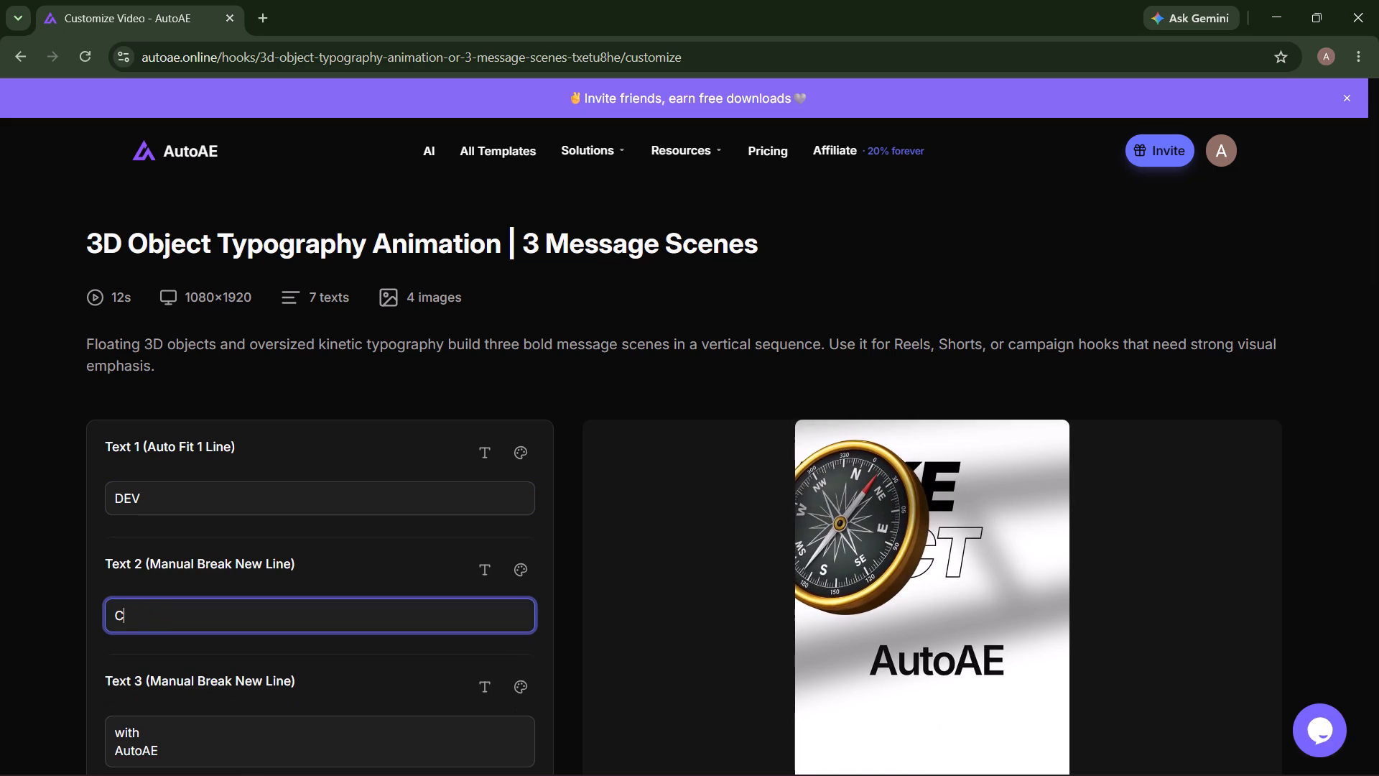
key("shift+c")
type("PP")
Generate a video preview with the edited Text 1 and Text 2.
scroll(363, 632, "down", 2)
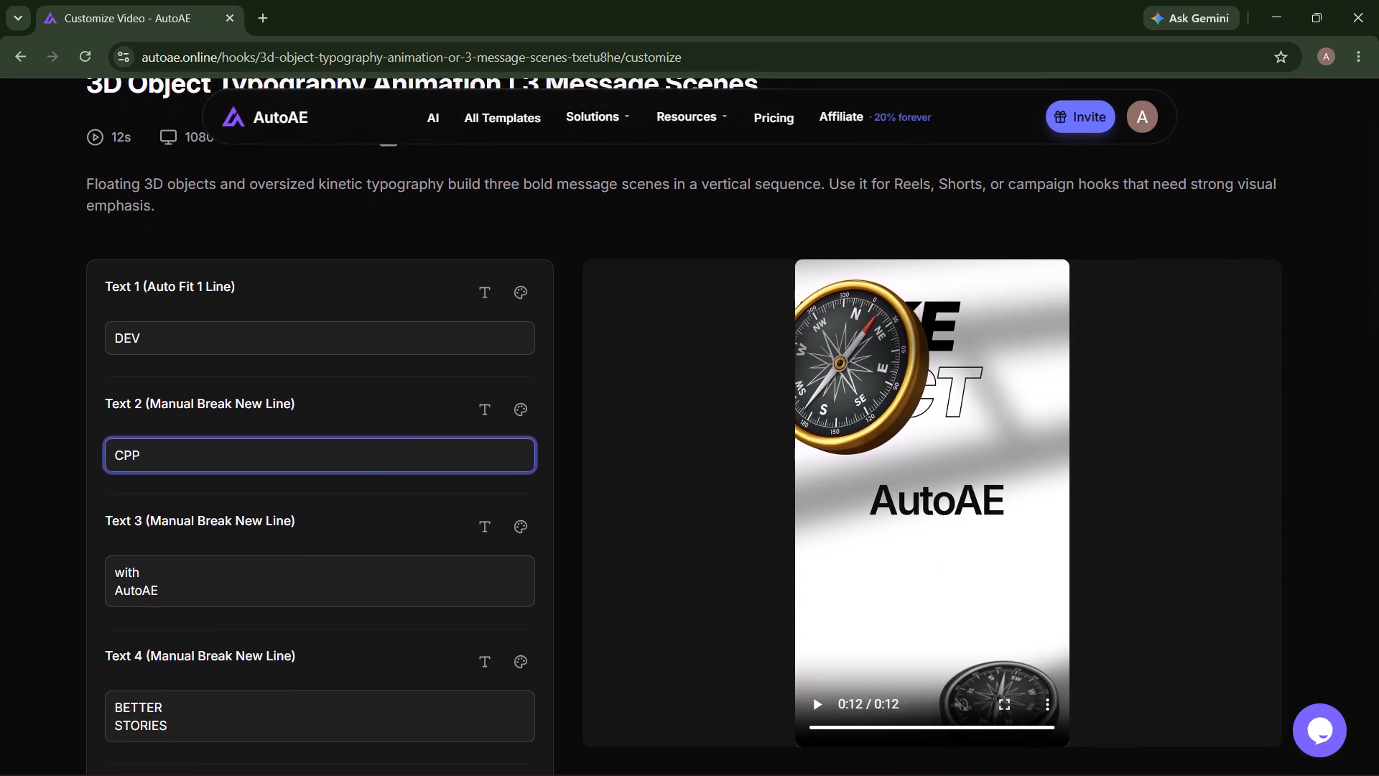
scroll(363, 632, "down", 10)
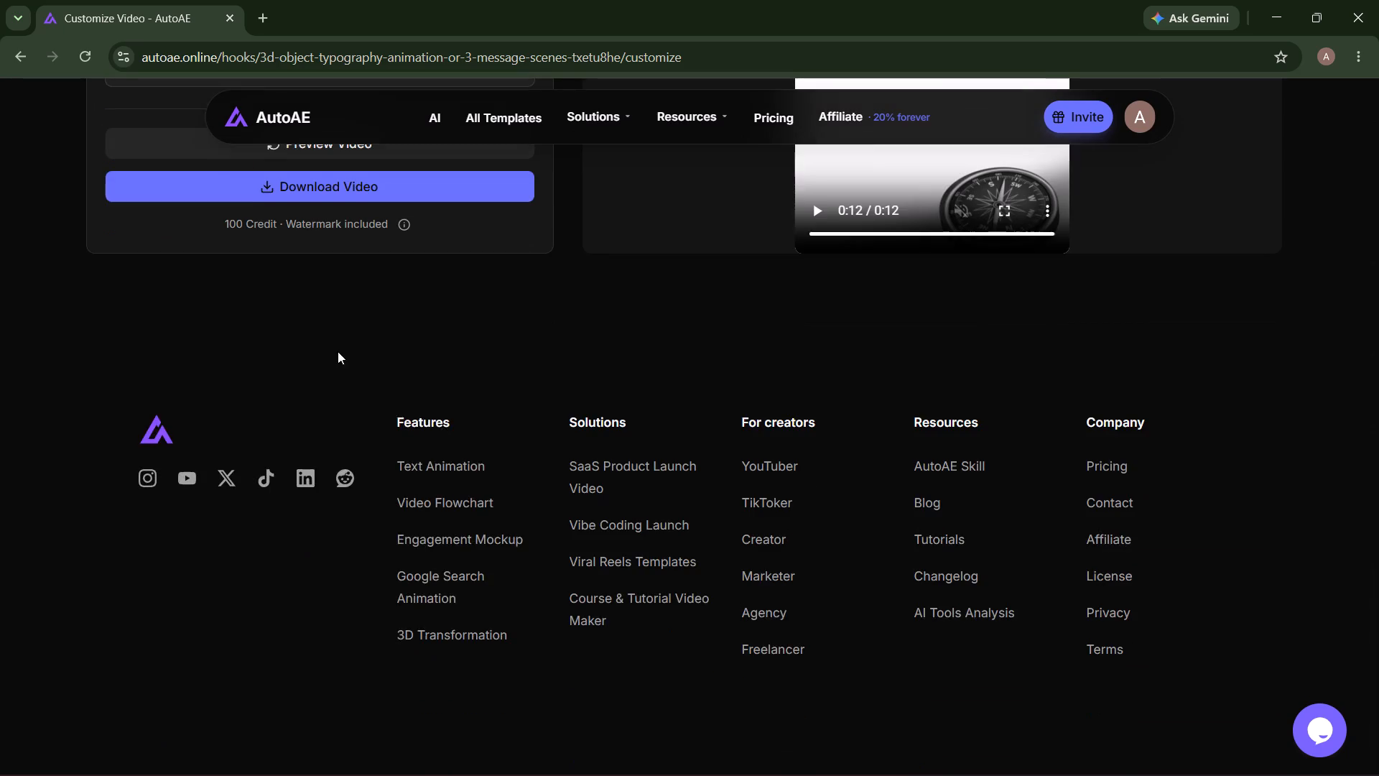
scroll(341, 315, "up", 1)
left_click(366, 305)
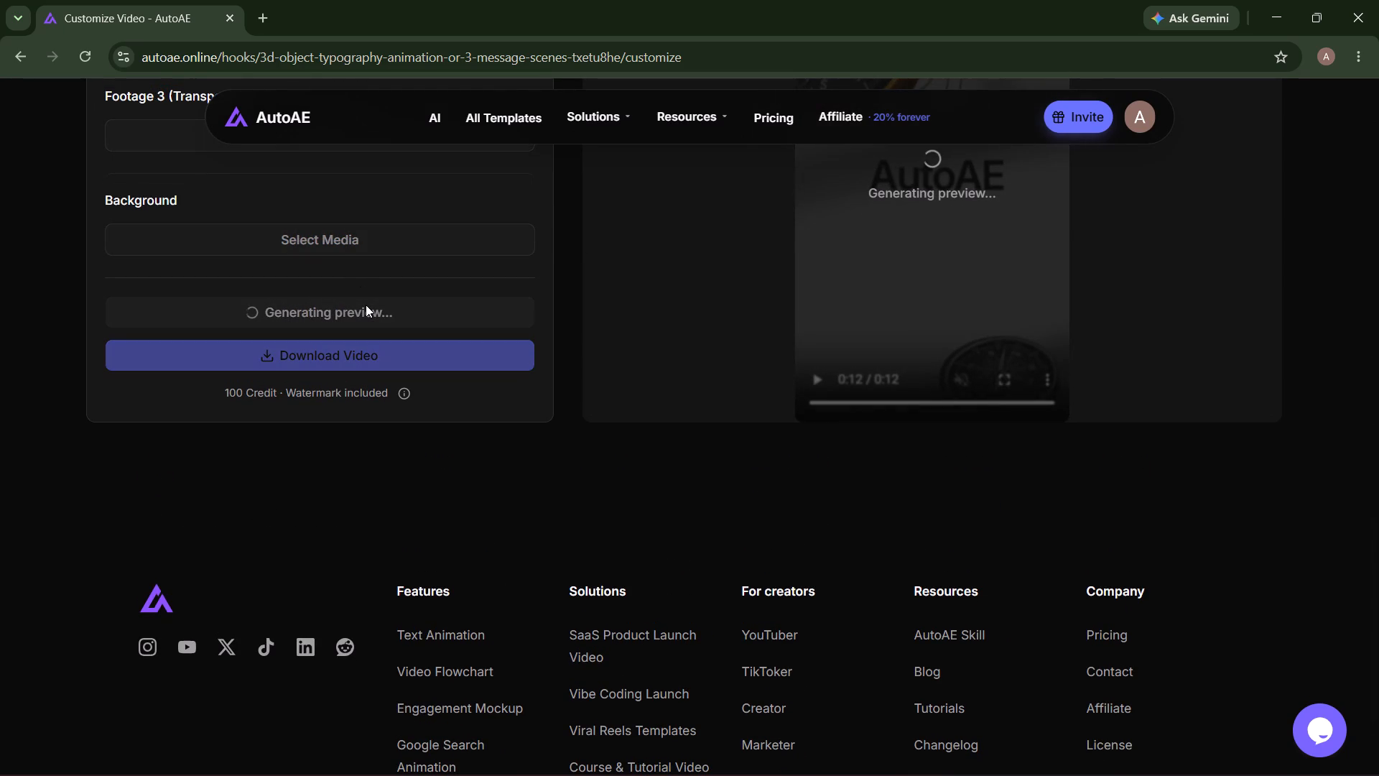
Review the generated preview from the start and pause it at the CPP scene, at about 0:02.
scroll(683, 304, "up", 6)
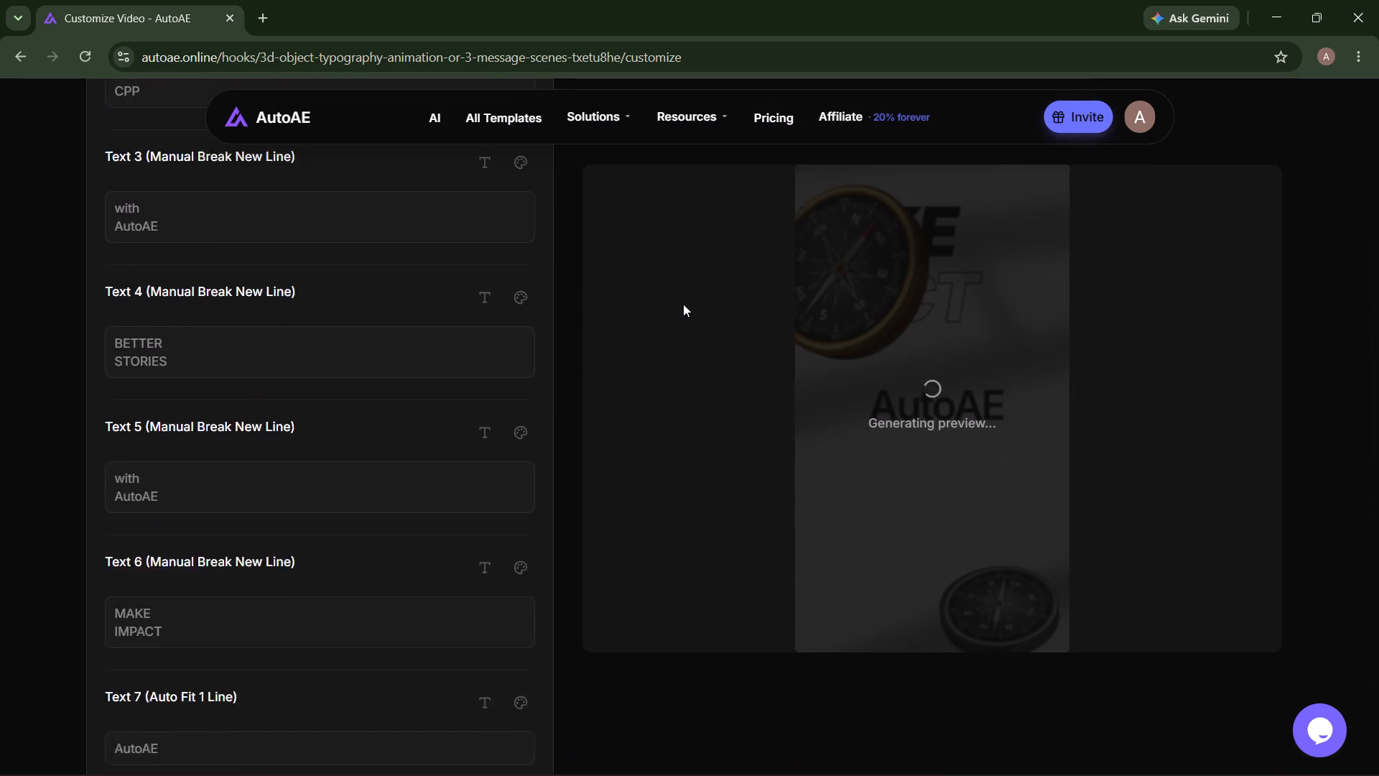
scroll(683, 304, "up", 5)
scroll(502, 509, "down", 1)
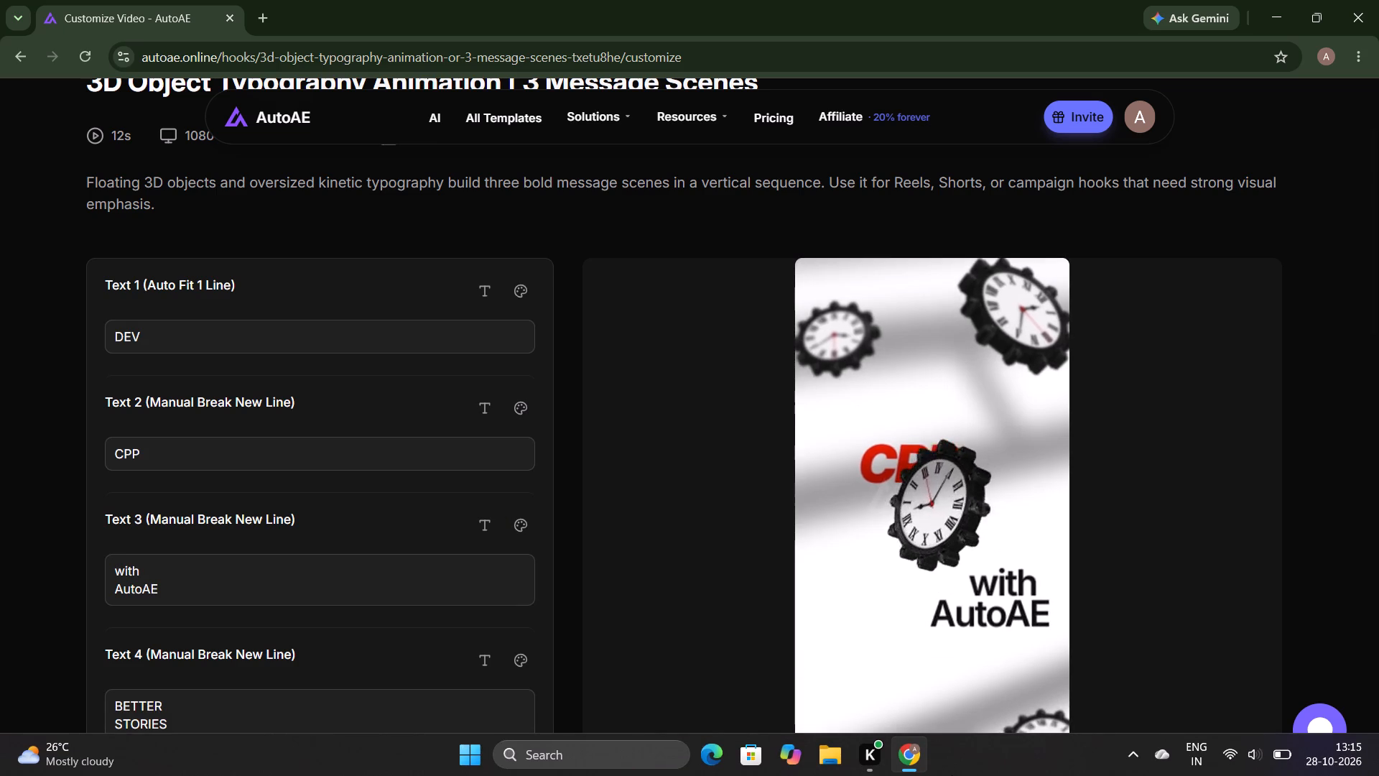
left_click_drag(856, 731, 776, 737)
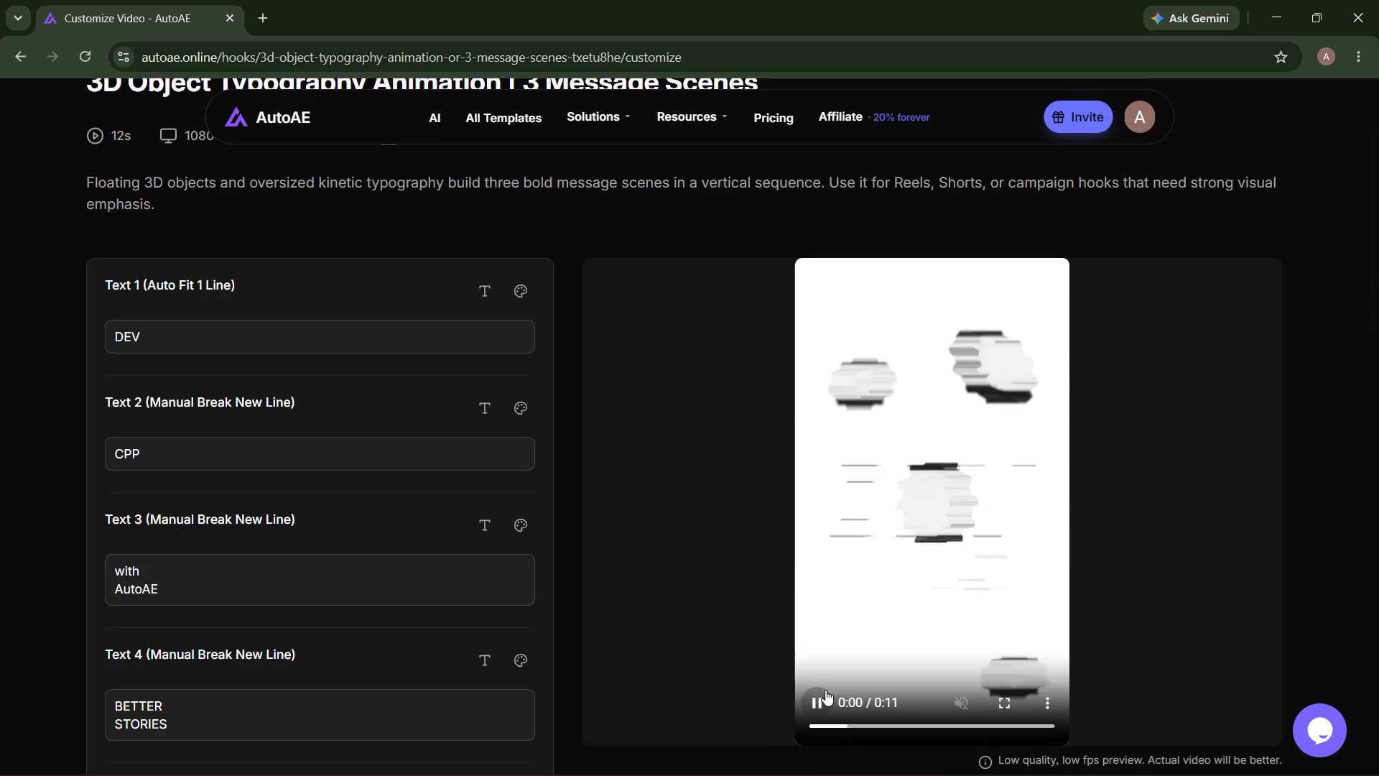
left_click(817, 693)
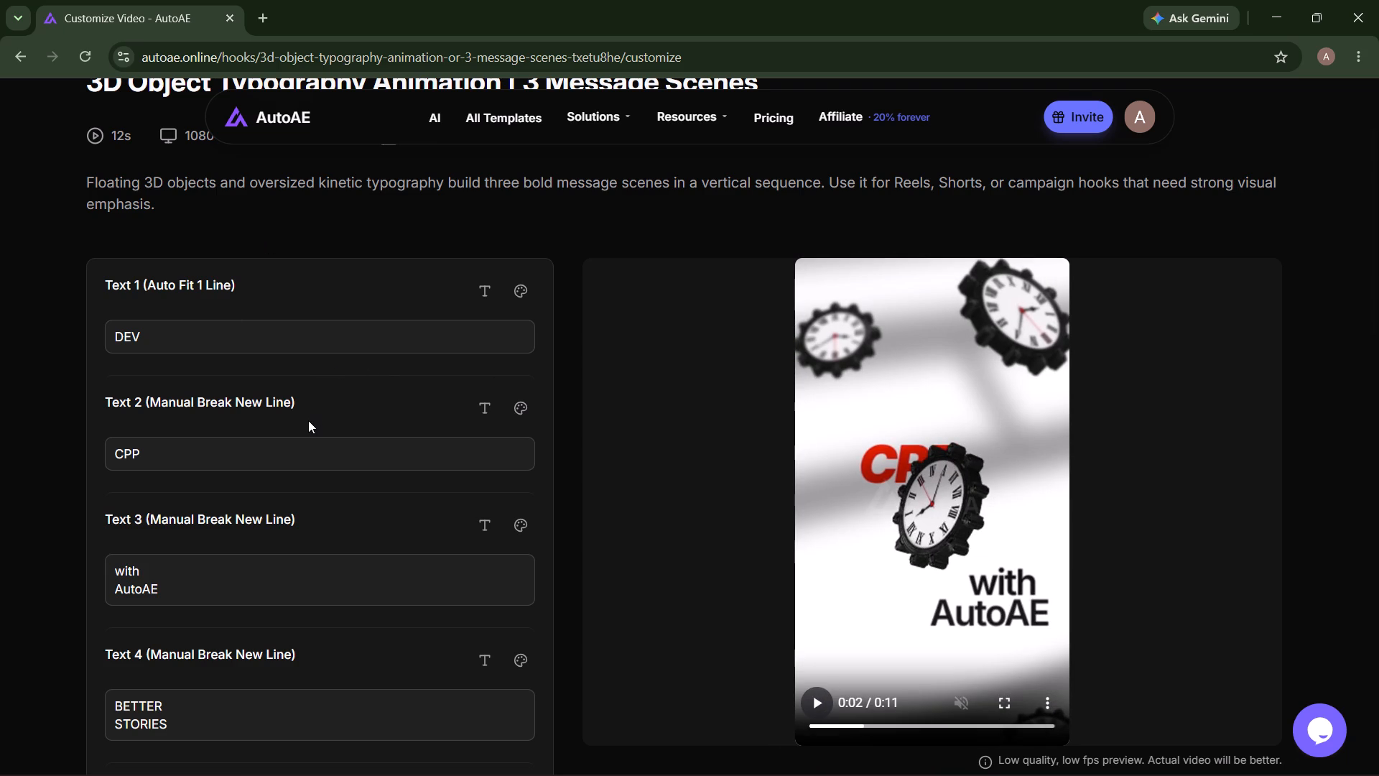
Replace the content of Text 3 with "with" on the first line and the person's full name on the second.
left_click(277, 564)
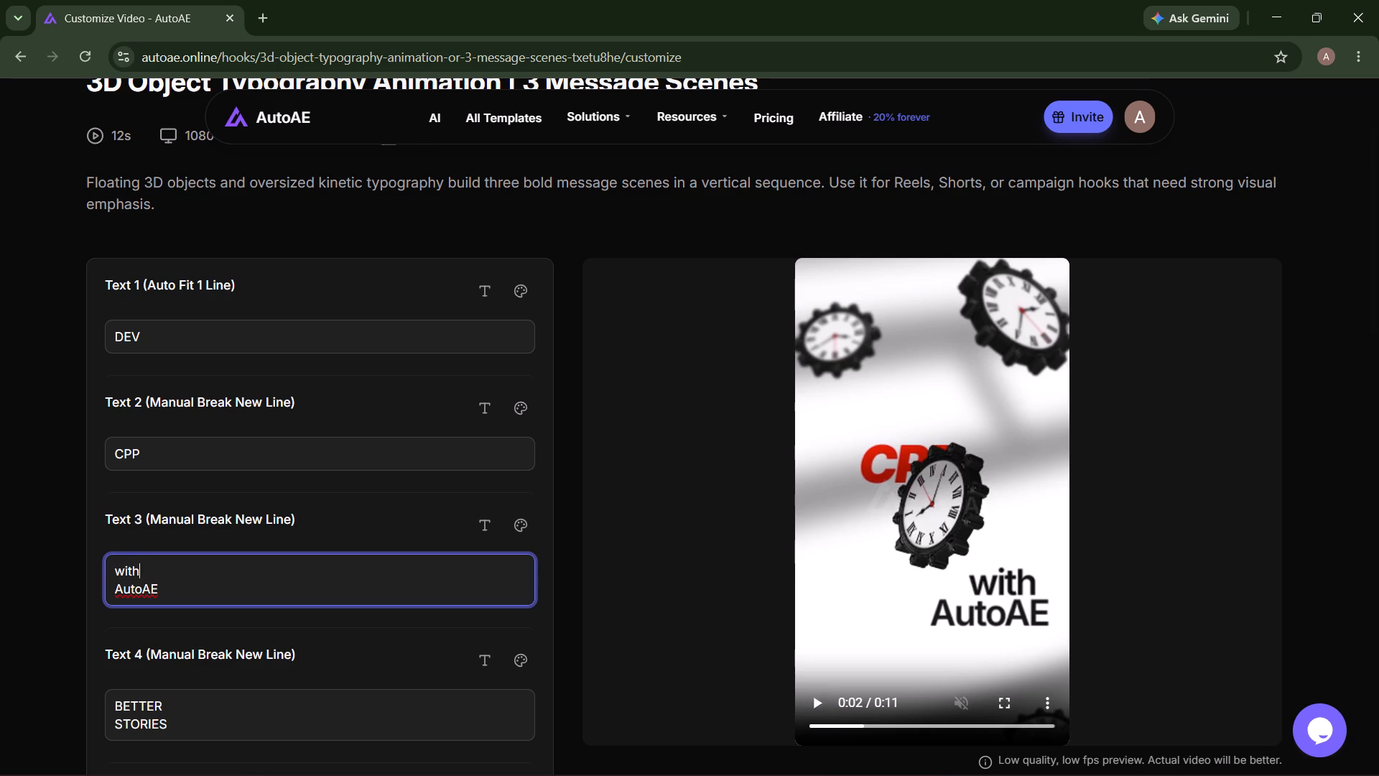
left_click(265, 586)
key("BackSpace")
key("BackSpace")
key("BackSpace")
key("BackSpace")
key("BackSpace")
key("BackSpace")
key("BackSpace")
key("BackSpace")
key("BackSpace")
key("BackSpace")
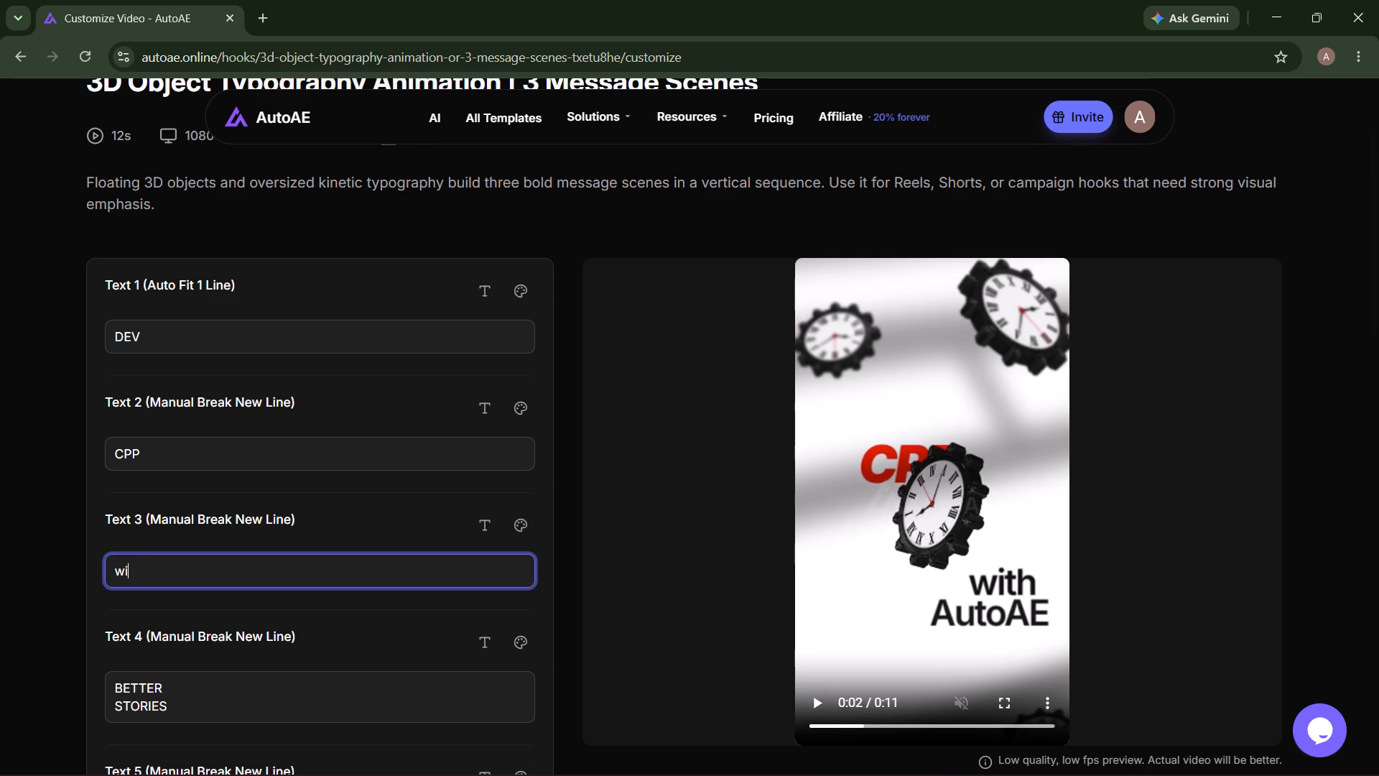
key("BackSpace")
key("BackSpace")
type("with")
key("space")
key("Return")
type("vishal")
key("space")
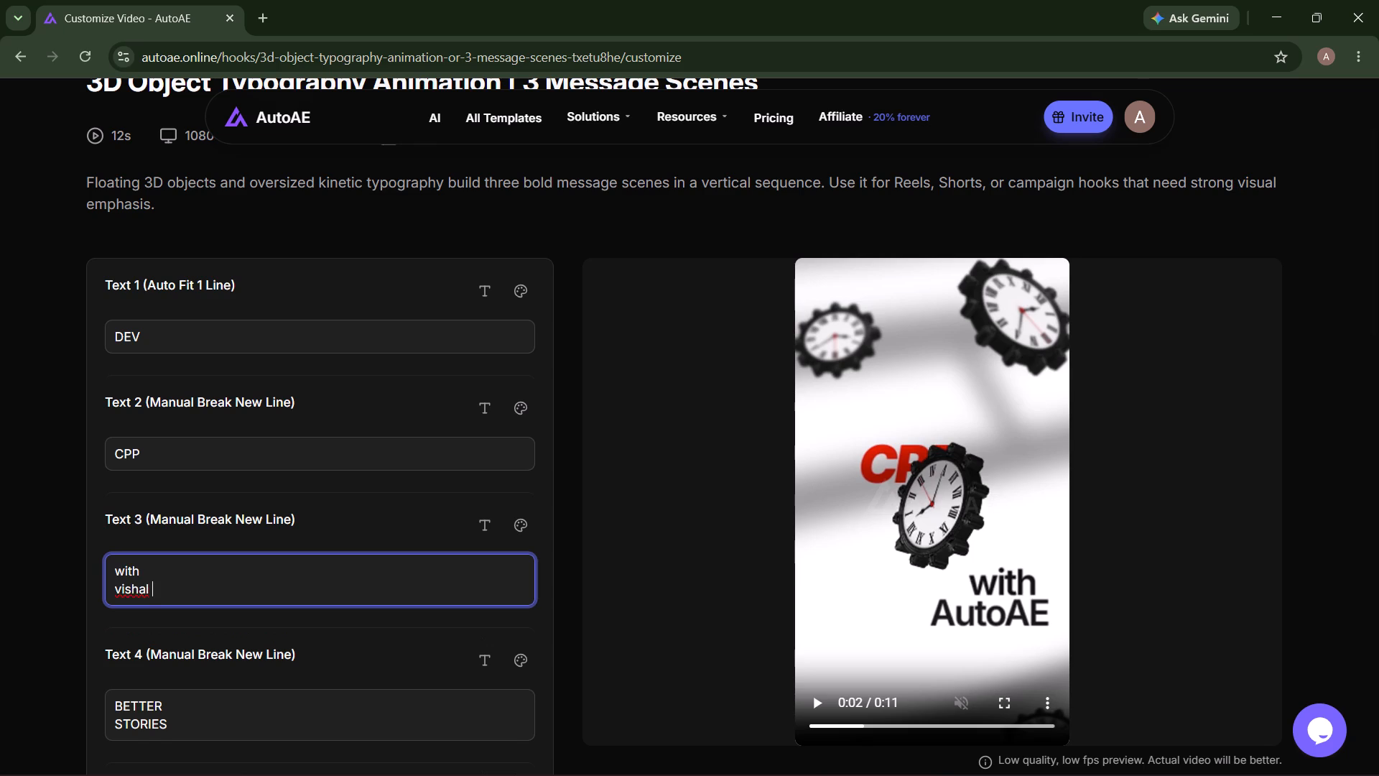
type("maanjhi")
Generate a new video preview that includes the edited Text 3.
scroll(265, 586, "down", 3)
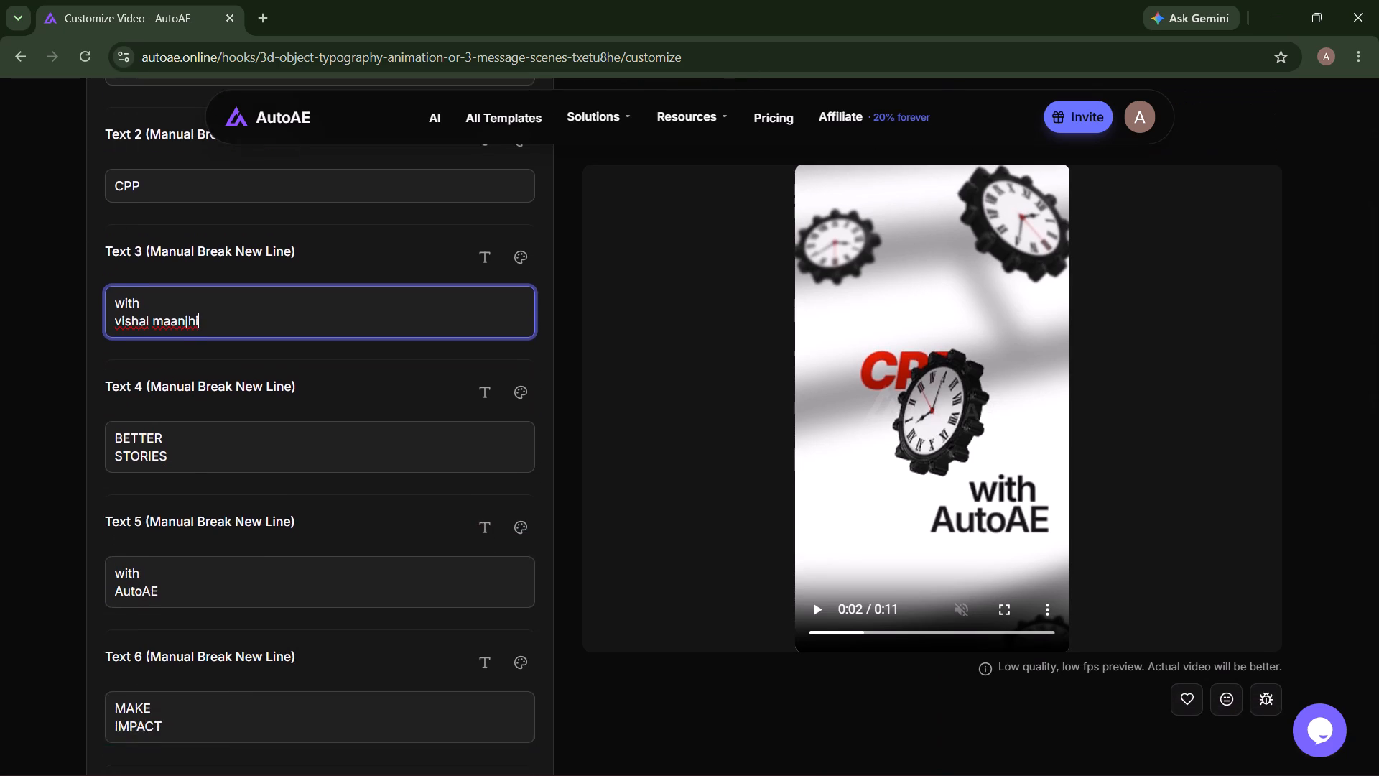
scroll(265, 586, "down", 1)
scroll(265, 586, "right", 1)
scroll(309, 607, "down", 7)
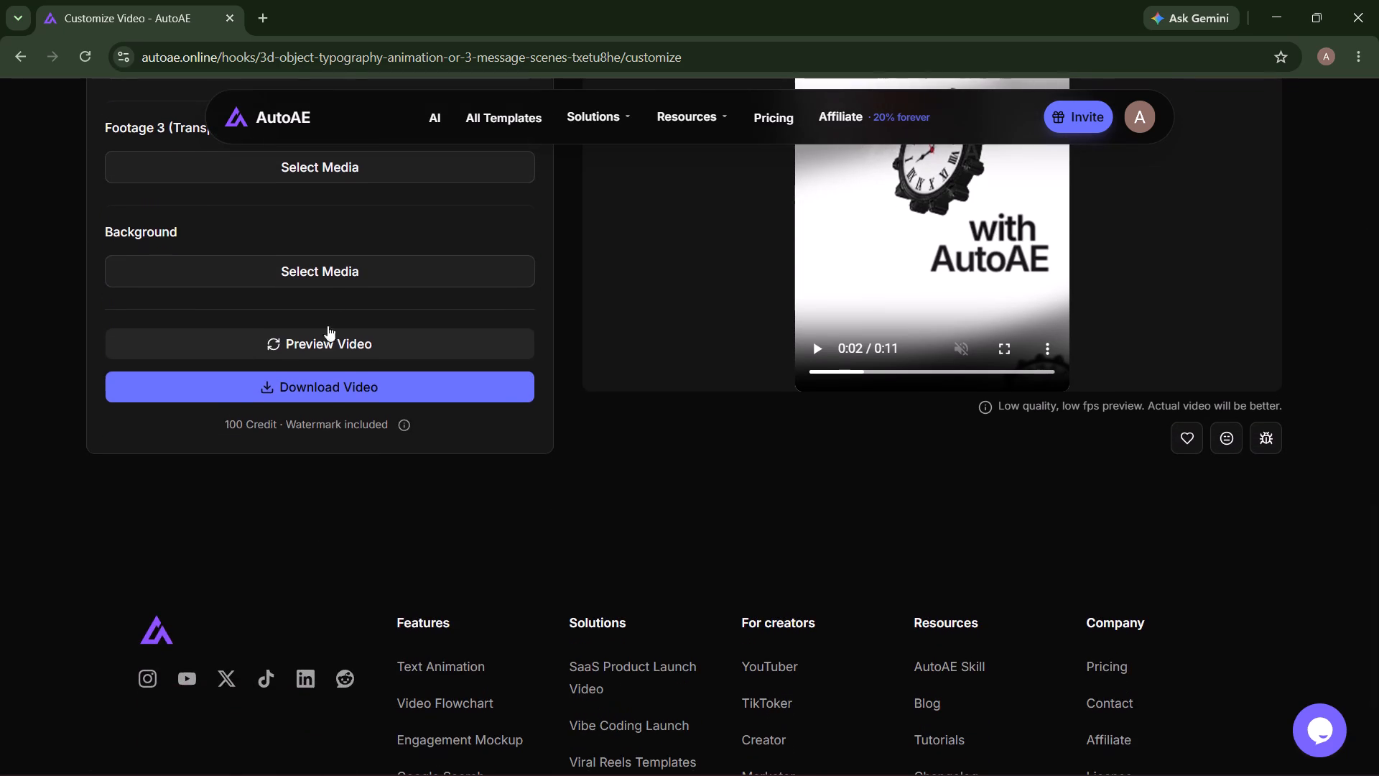
left_click(334, 329)
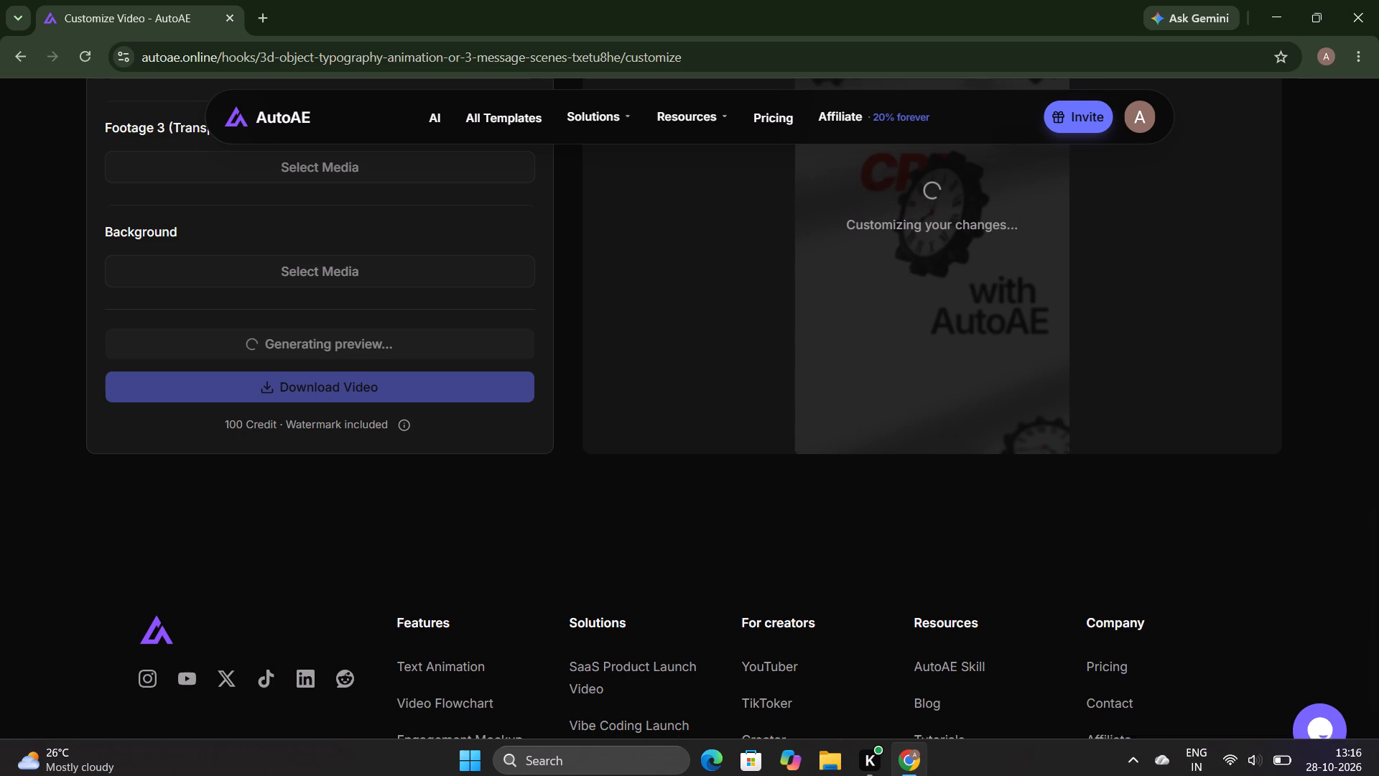
scroll(651, 489, "up", 6)
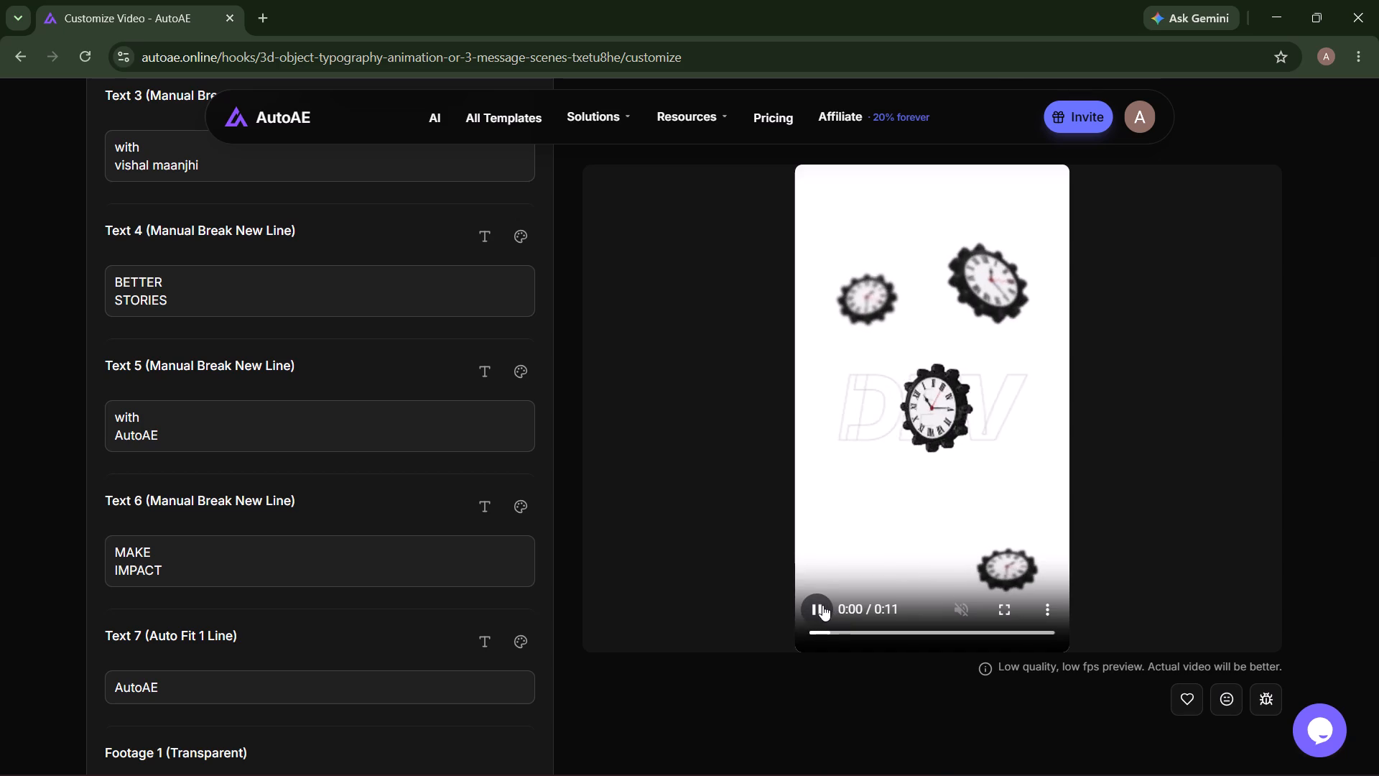
Play the new preview and pause it at the BETTER STORIES scene, at about 0:04.
left_click(822, 605)
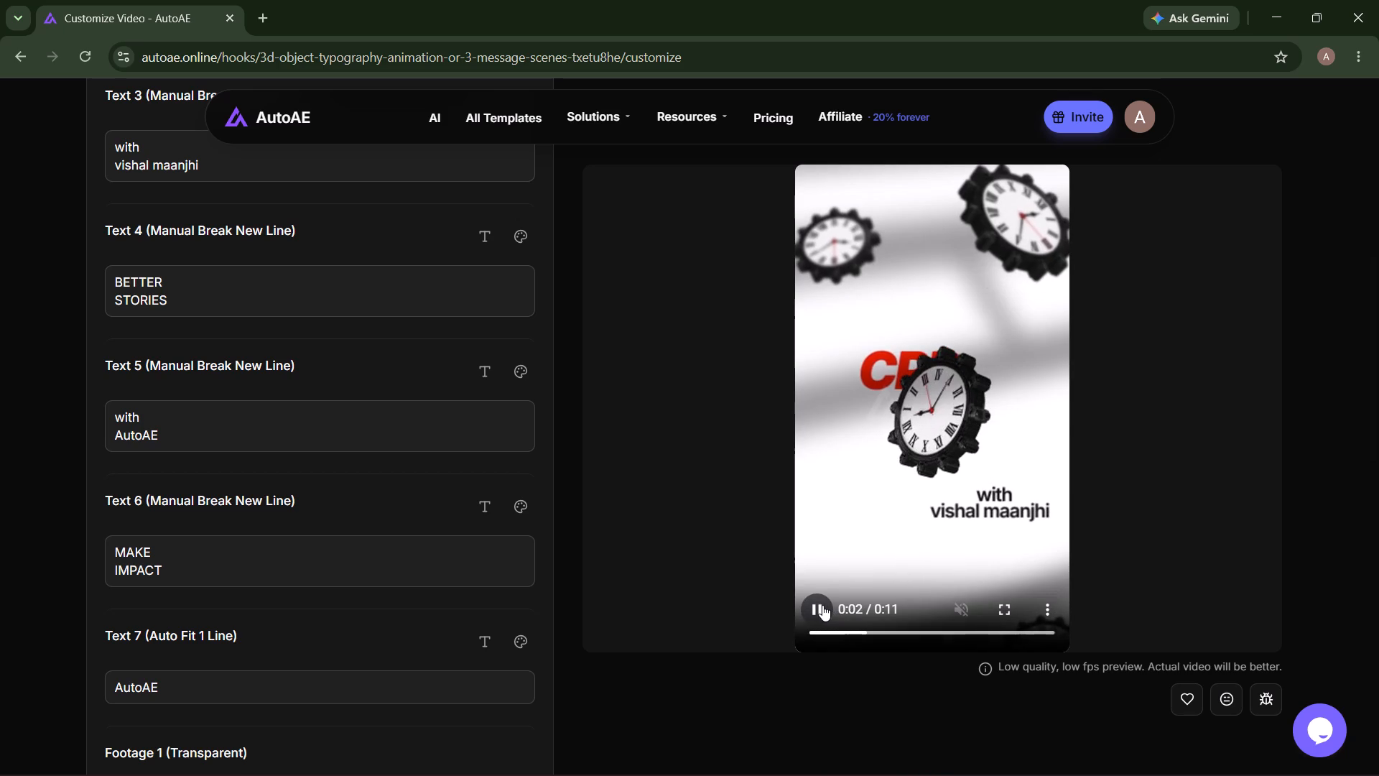
left_click(822, 605)
left_click(822, 605)
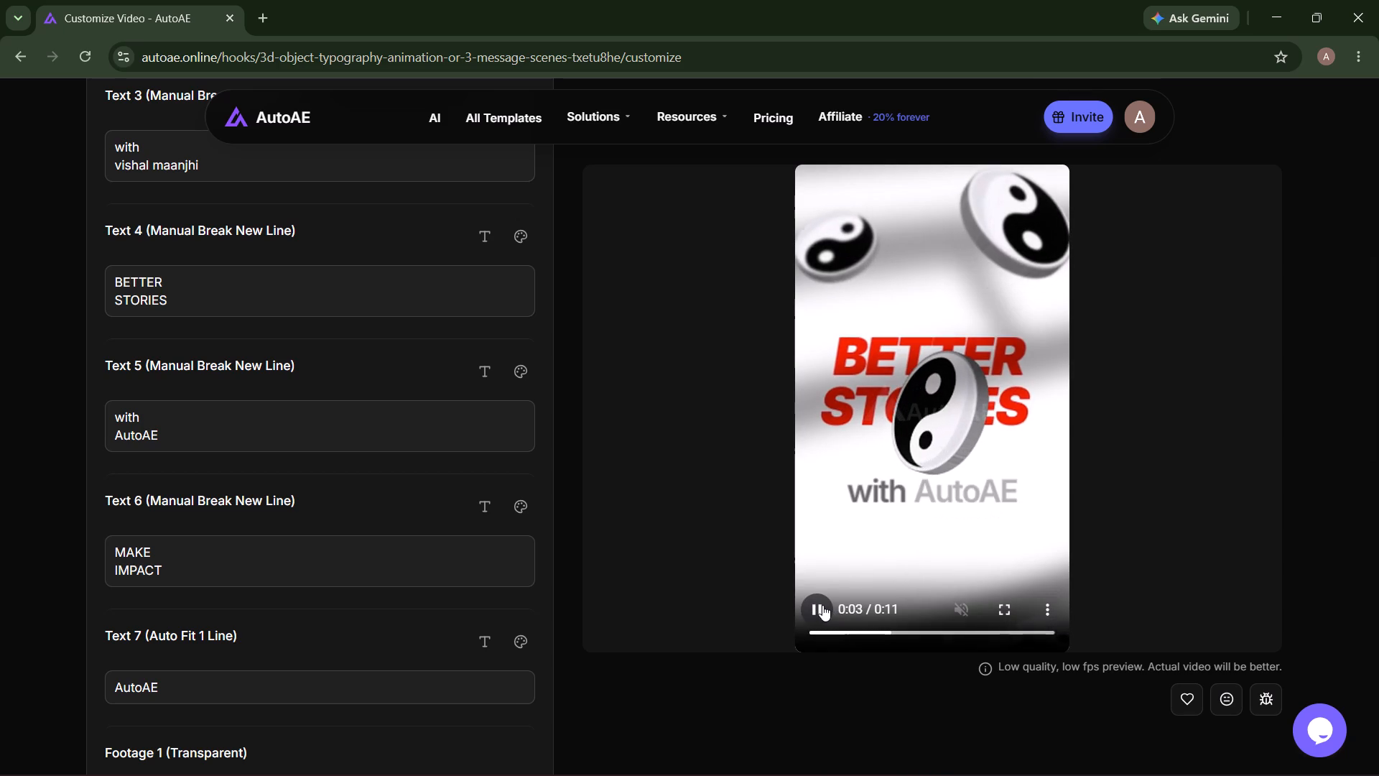
Change the second line of Text 4 to "DATA STRUCTURE", keeping "BETTER" on the first line.
scroll(326, 573, "down", 5)
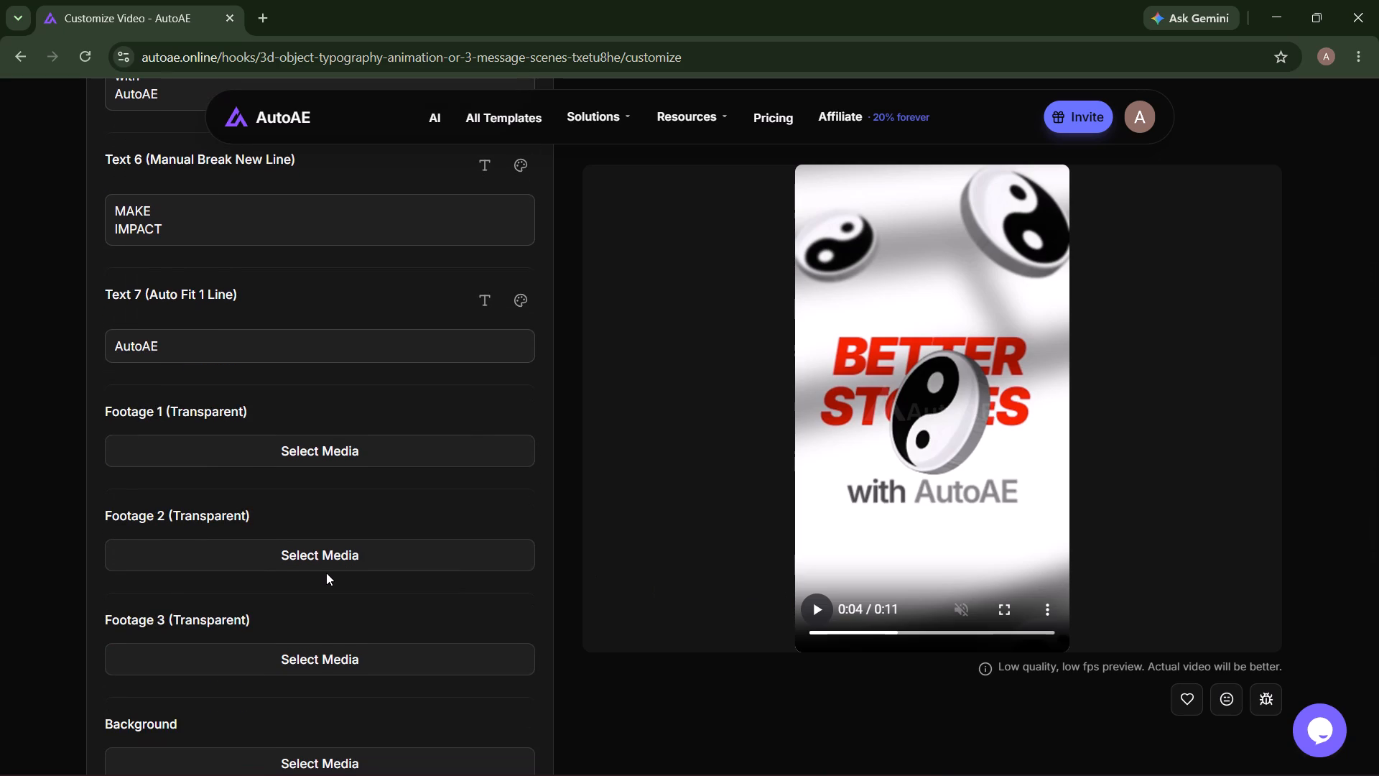
scroll(628, 392, "up", 2)
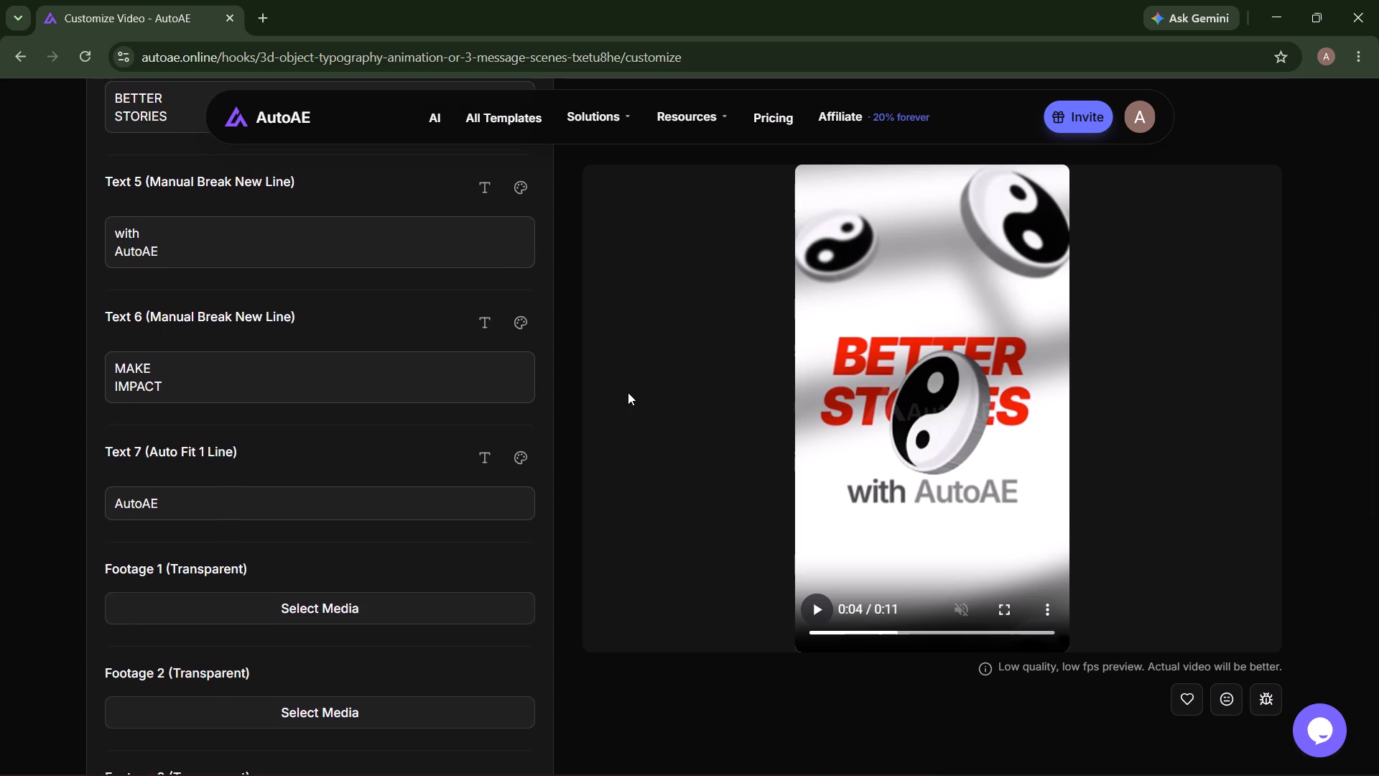
scroll(628, 392, "up", 1)
scroll(315, 184, "up", 1)
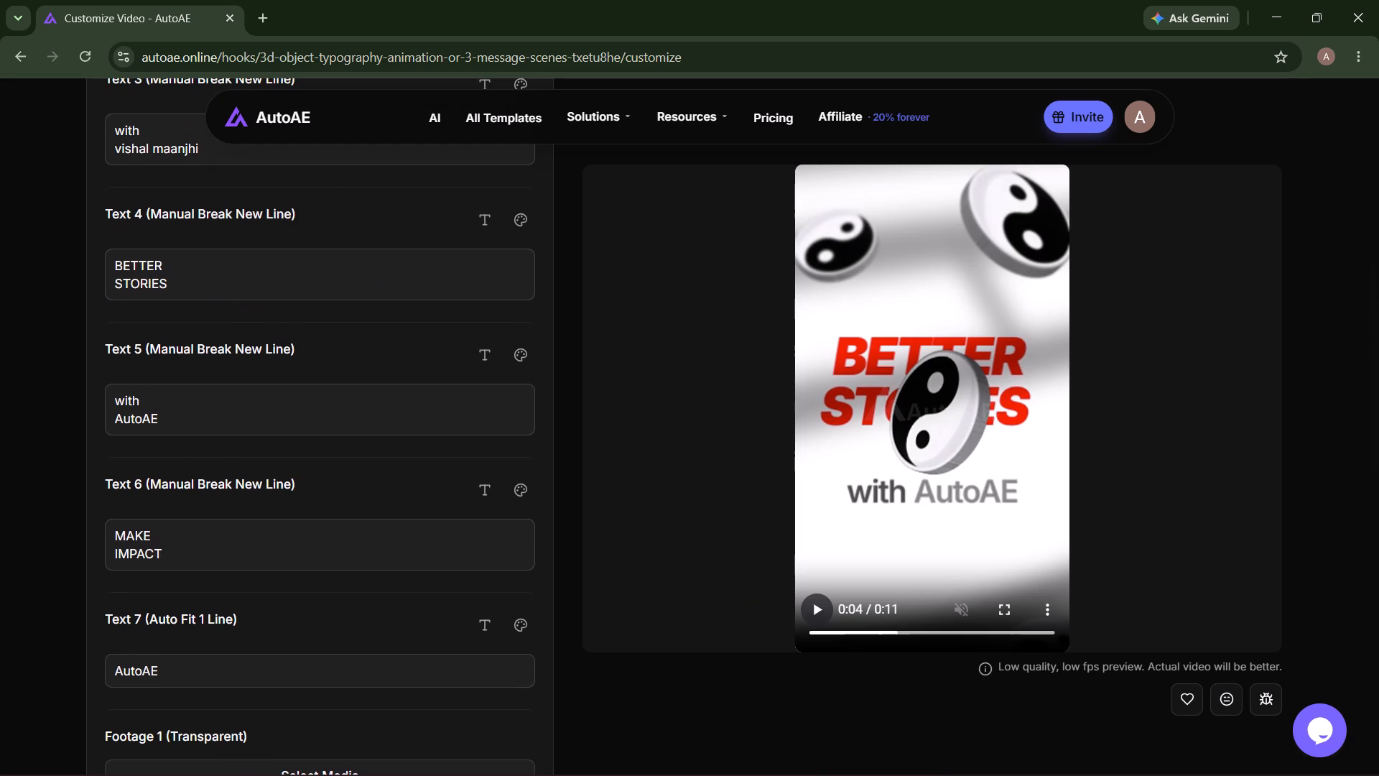
left_click(297, 280)
key("BackSpace")
key("BackSpace")
key("BackSpace")
key("BackSpace")
key("BackSpace")
key("BackSpace")
key("BackSpace")
key("BackSpace")
key("BackSpace")
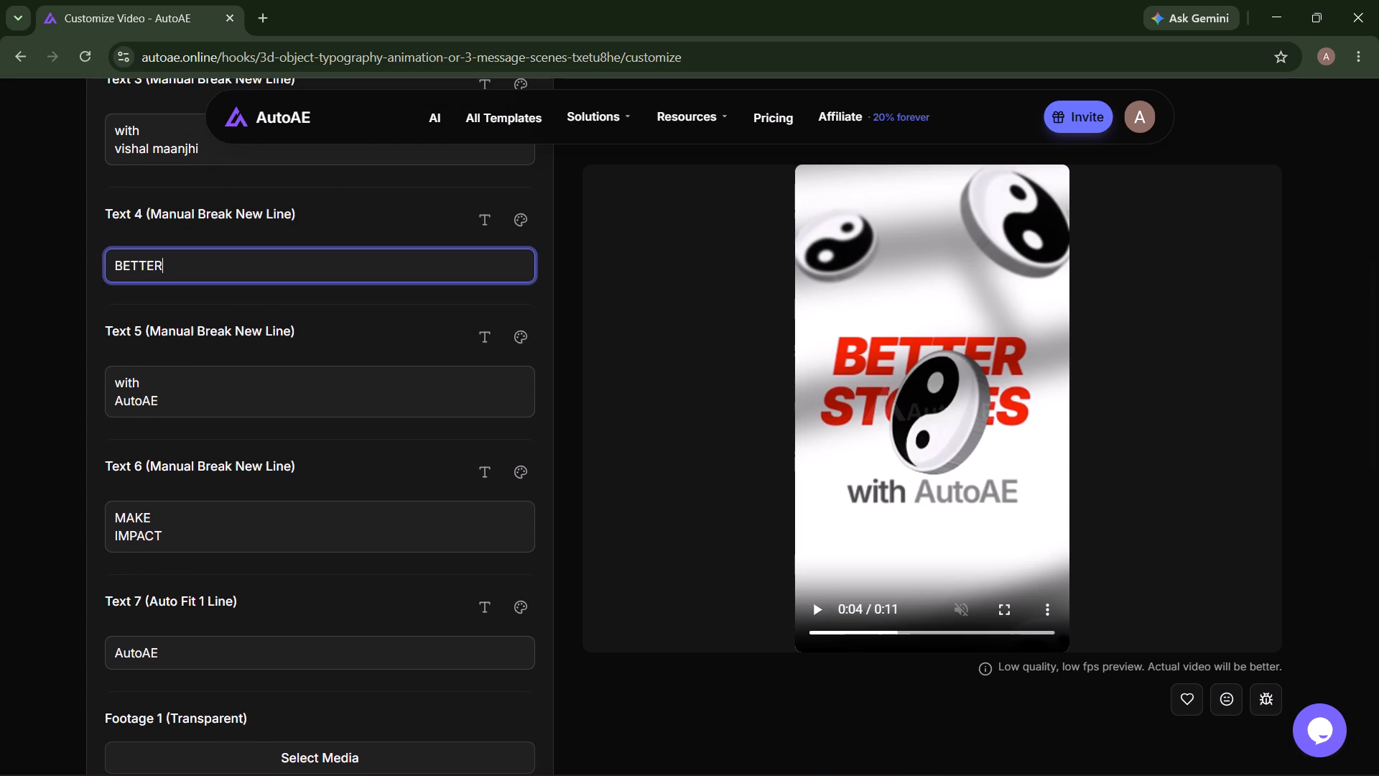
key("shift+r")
key("shift+Return")
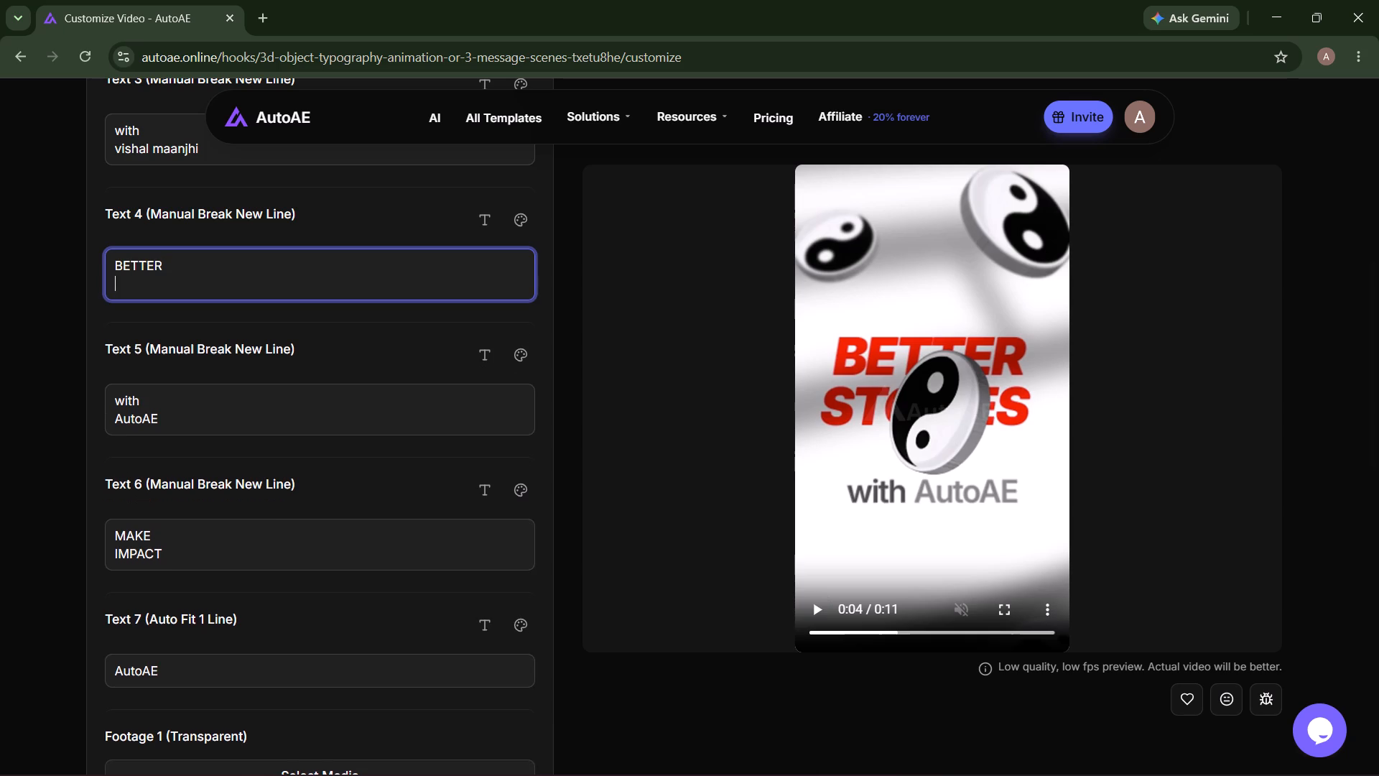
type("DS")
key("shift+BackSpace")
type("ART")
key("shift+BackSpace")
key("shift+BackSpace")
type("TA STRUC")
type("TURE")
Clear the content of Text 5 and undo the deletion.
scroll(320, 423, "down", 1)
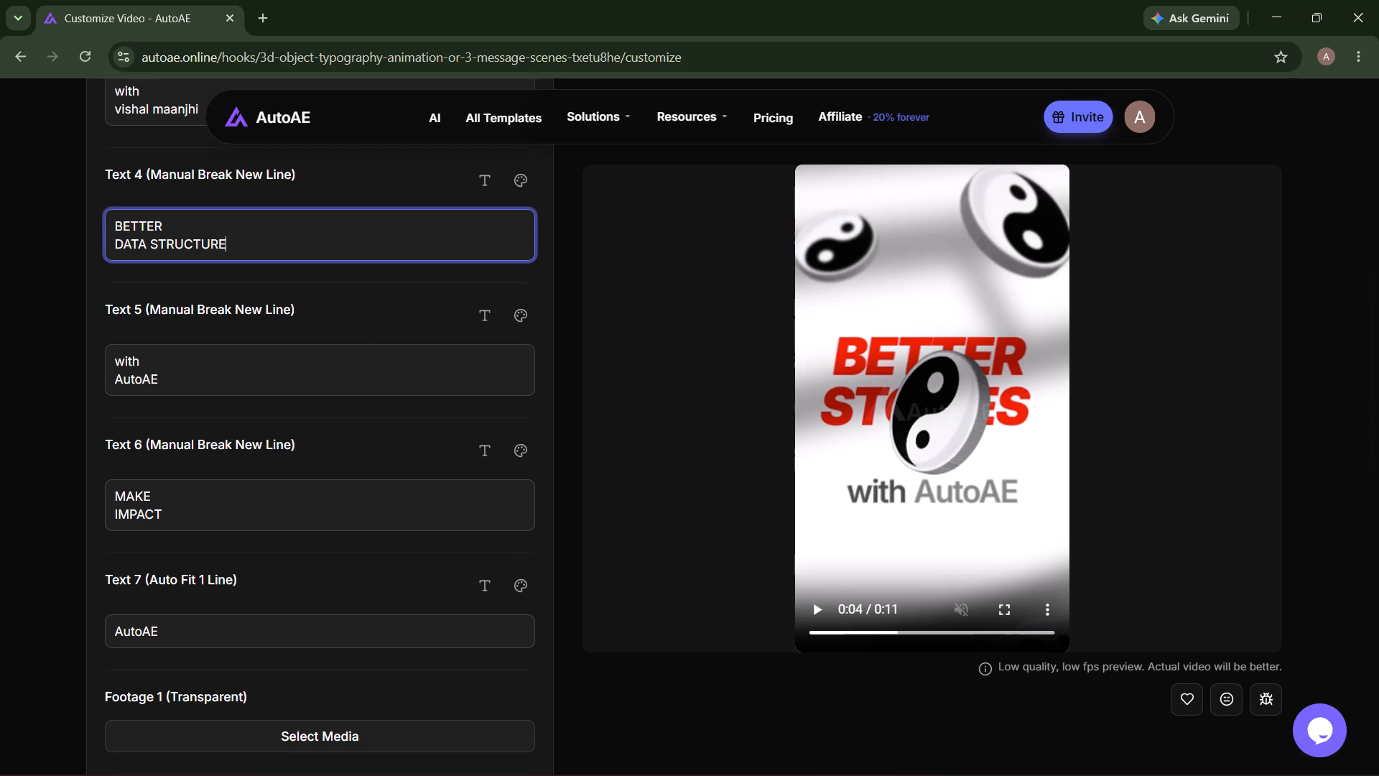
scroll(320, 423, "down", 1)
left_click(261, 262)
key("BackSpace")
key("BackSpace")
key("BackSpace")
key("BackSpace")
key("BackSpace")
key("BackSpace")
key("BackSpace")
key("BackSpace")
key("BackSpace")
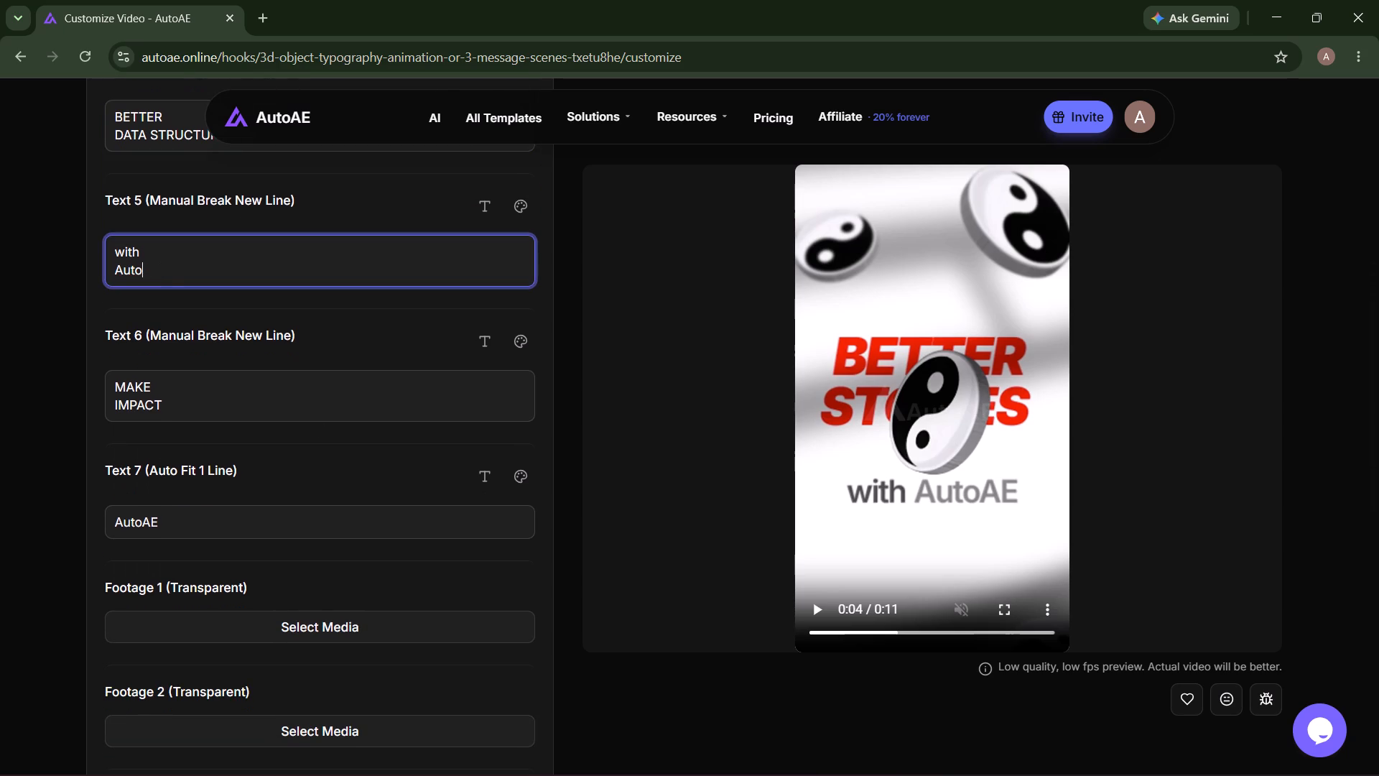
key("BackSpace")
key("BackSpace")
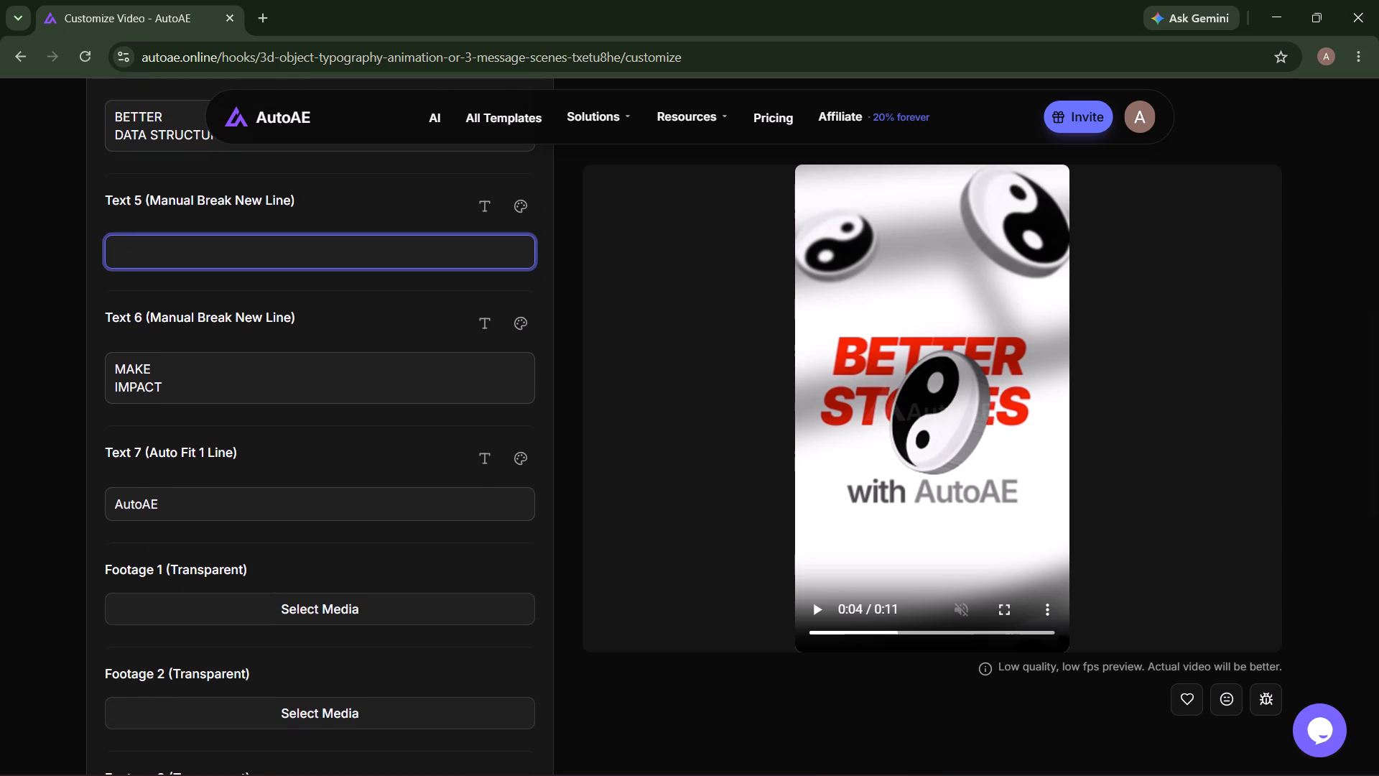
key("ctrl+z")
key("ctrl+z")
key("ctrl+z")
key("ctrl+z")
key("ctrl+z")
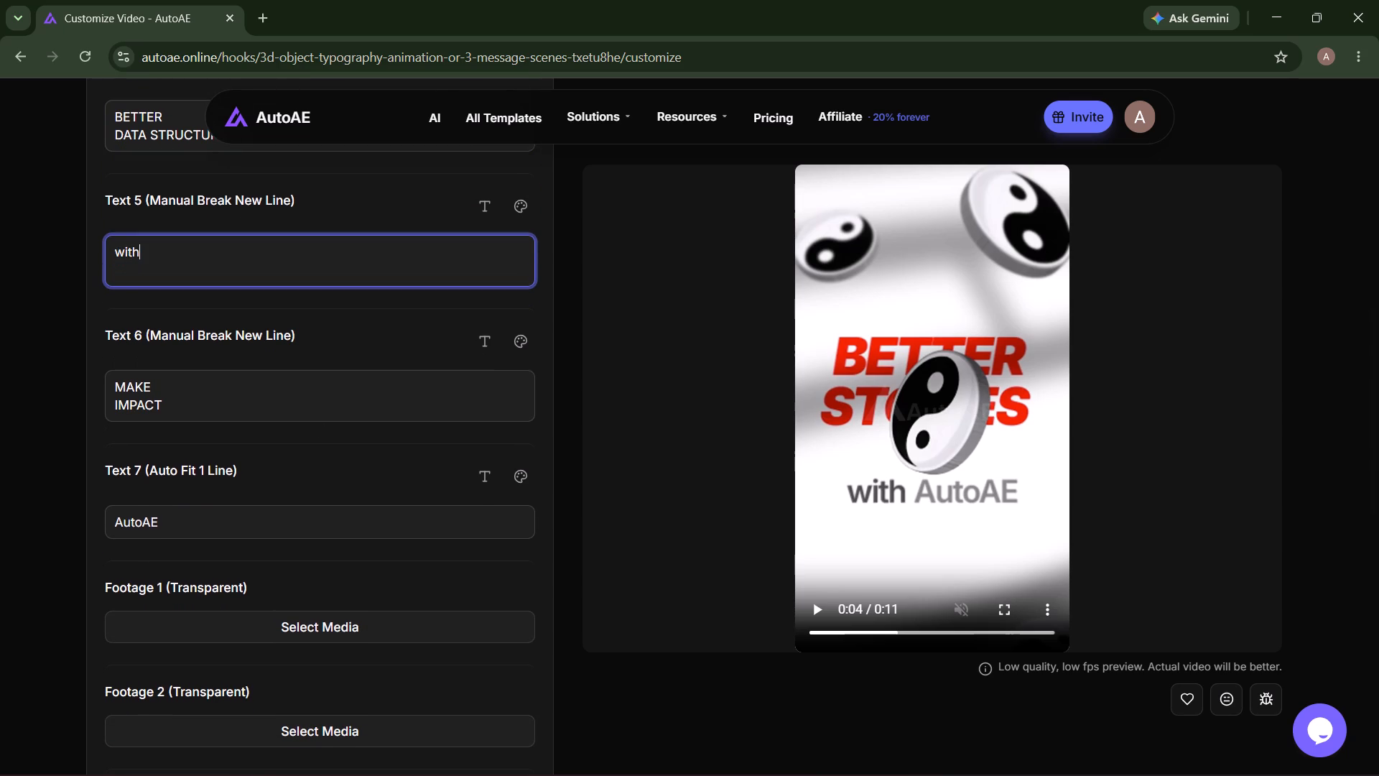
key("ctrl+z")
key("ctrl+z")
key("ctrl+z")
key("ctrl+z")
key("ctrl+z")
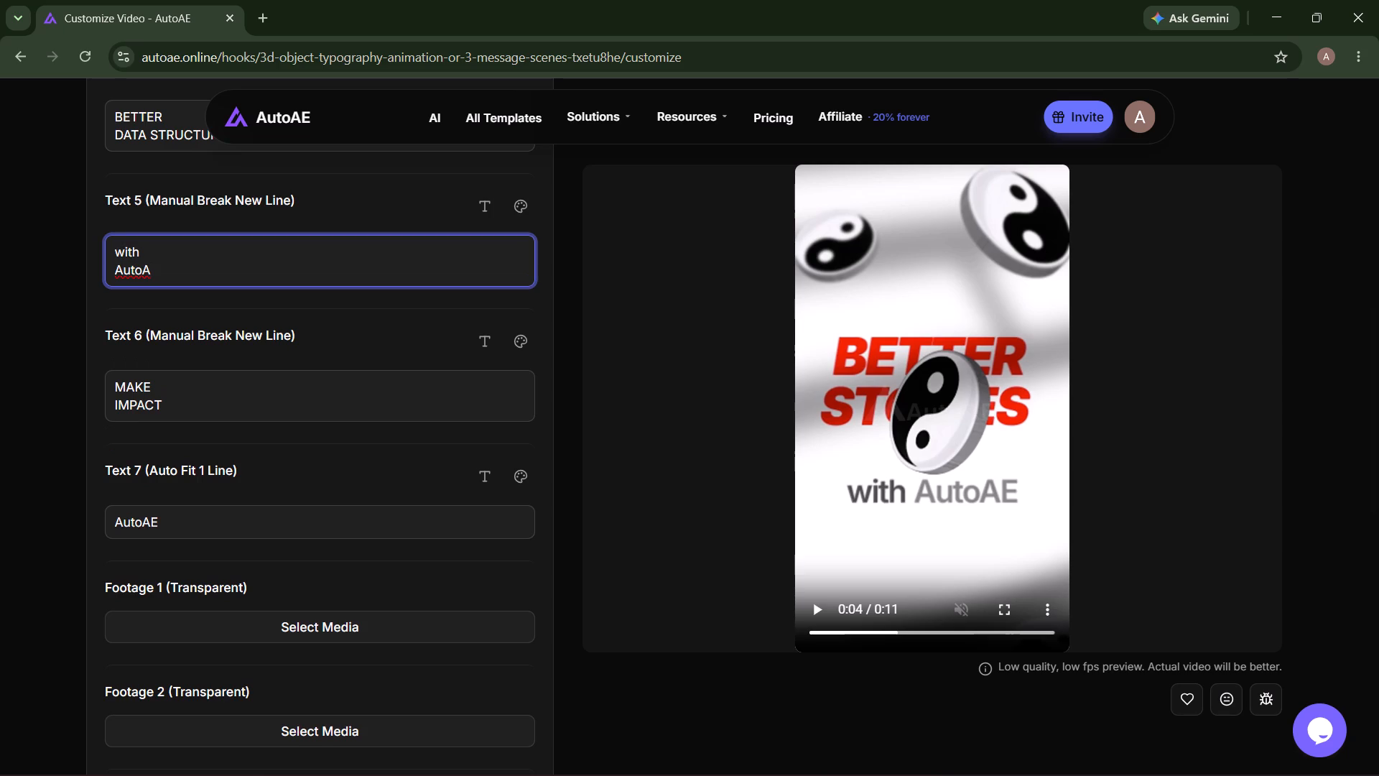
Change the second line of Text 5 to "AnuBot", keeping "with" on the first line.
key("BackSpace")
key("BackSpace")
key("BackSpace")
key("BackSpace")
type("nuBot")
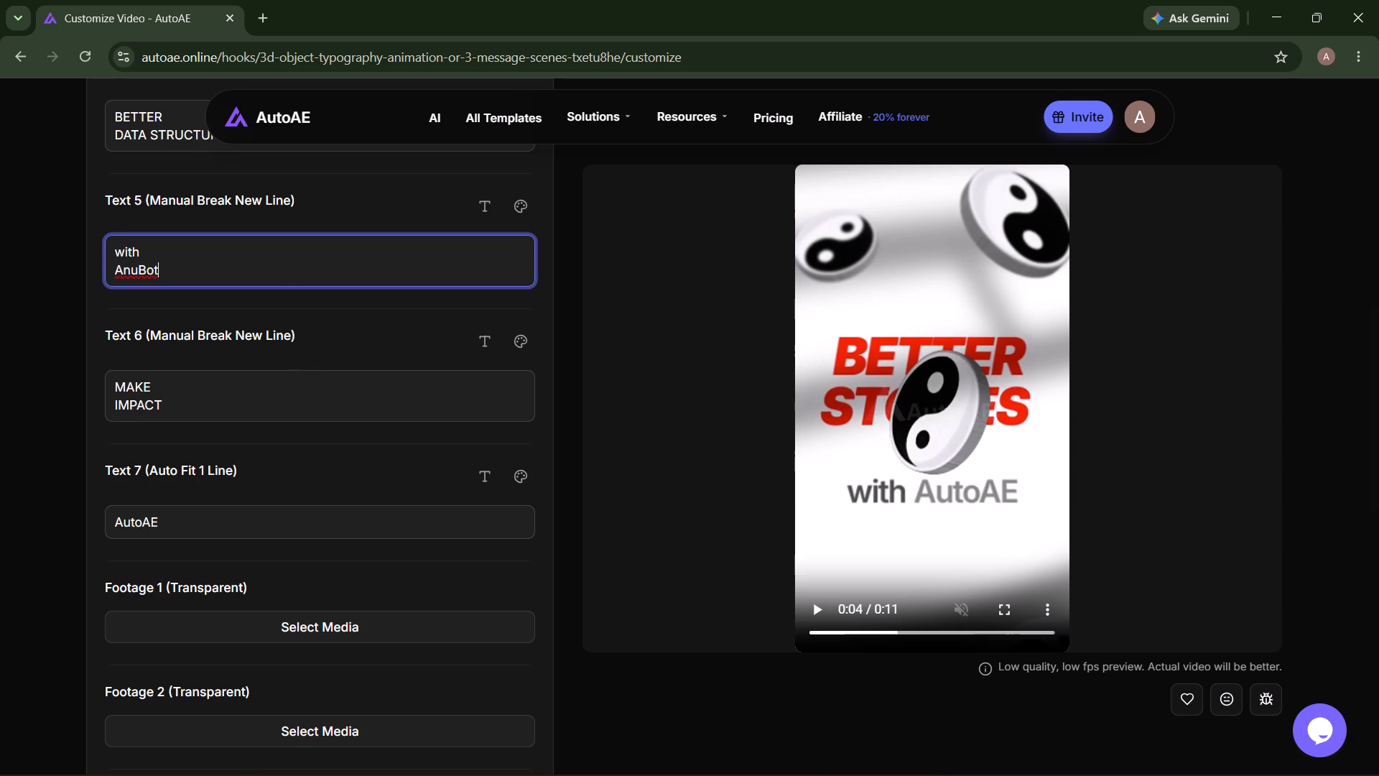
Replace the content of Text 6 with "MAKE" on the first line and "CHANGE" on the second.
left_click(241, 415)
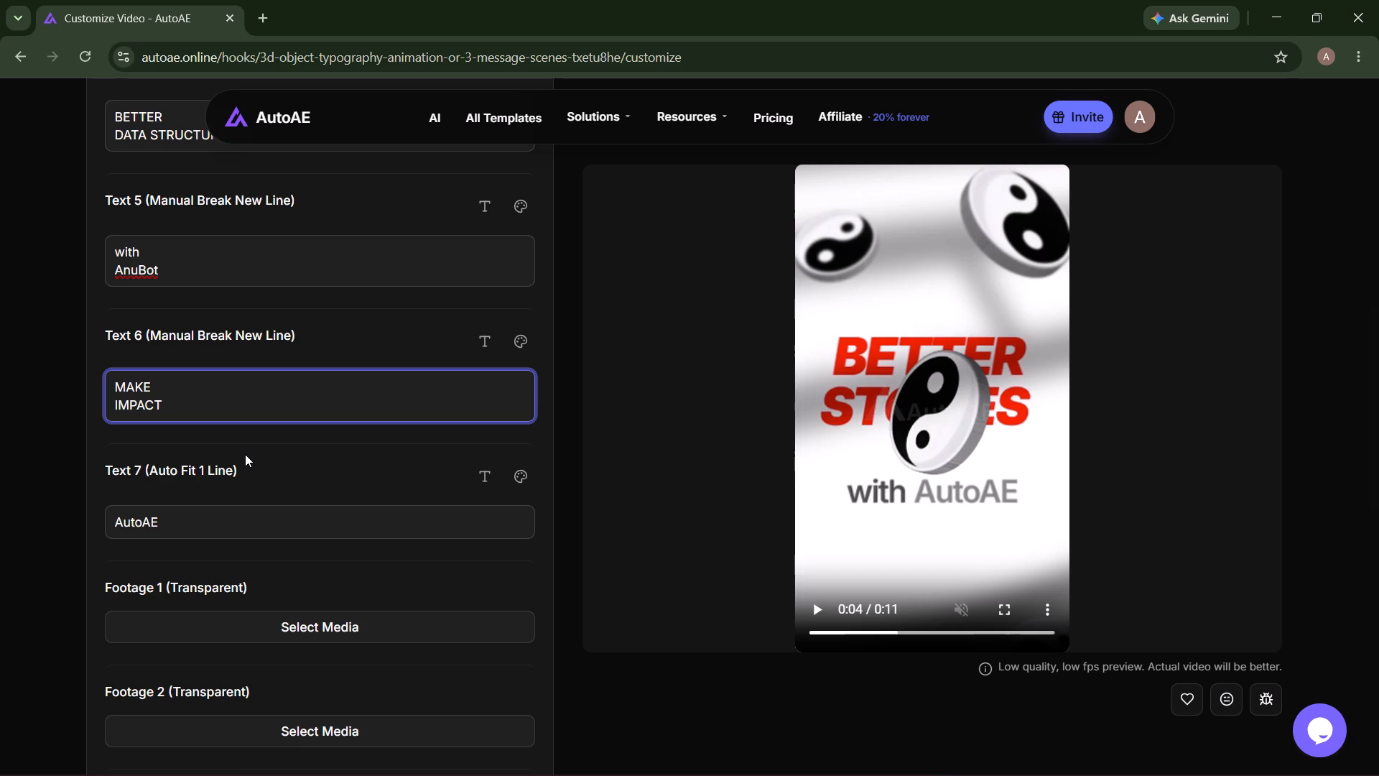
key("BackSpace")
key("BackSpace")
key("BackSpace")
key("BackSpace")
key("BackSpace")
key("BackSpace")
key("BackSpace")
key("BackSpace")
key("BackSpace")
key("BackSpace")
key("BackSpace")
key("BackSpace")
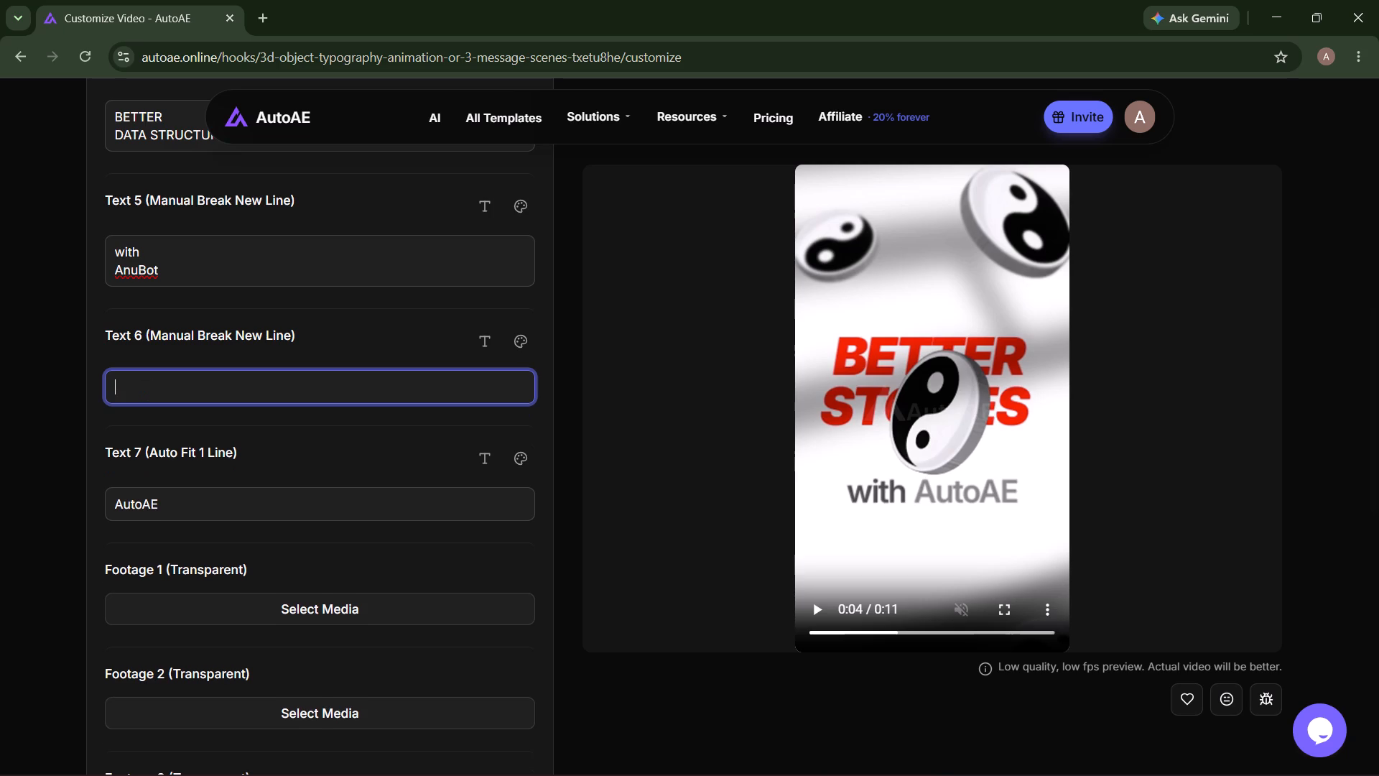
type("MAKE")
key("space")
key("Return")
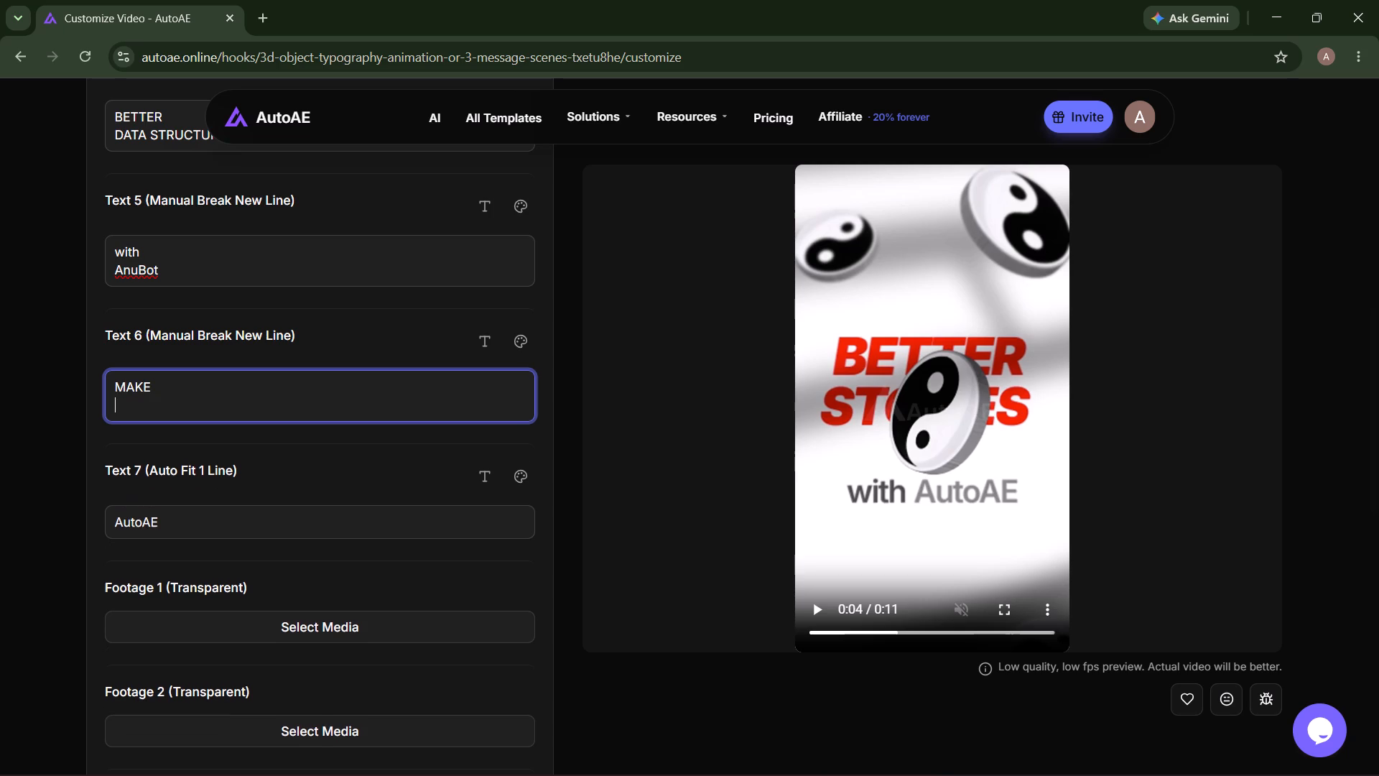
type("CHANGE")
Replace the content of Text 7 with "AnuBot".
left_click(266, 509)
key("BackSpace")
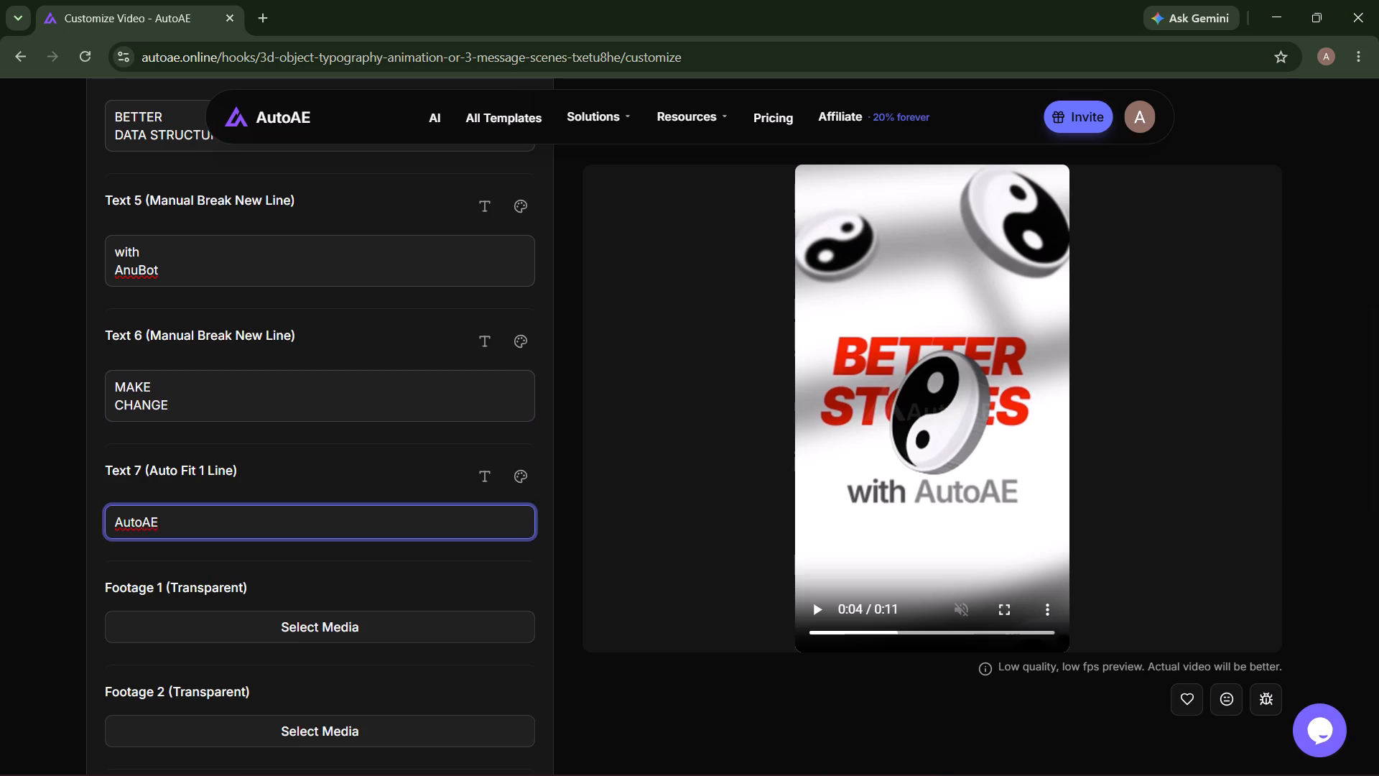
key("BackSpace")
key("BackSpace")
key("BackSpace")
key("BackSpace")
key("BackSpace")
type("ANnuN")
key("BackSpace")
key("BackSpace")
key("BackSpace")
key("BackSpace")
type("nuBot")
Check the media upload options for Footage 1 and close the asset library without choosing any media.
scroll(302, 537, "down", 1)
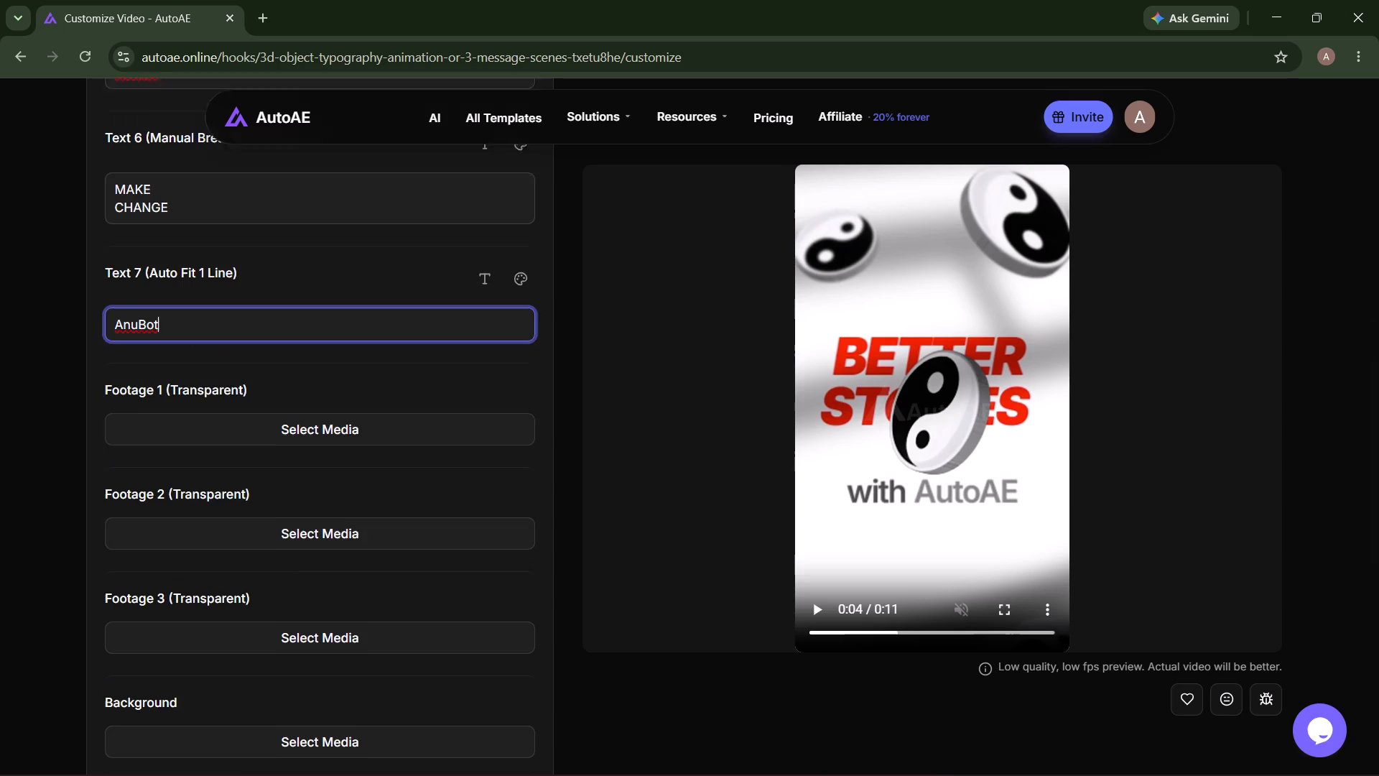
scroll(302, 537, "down", 1)
left_click(348, 387)
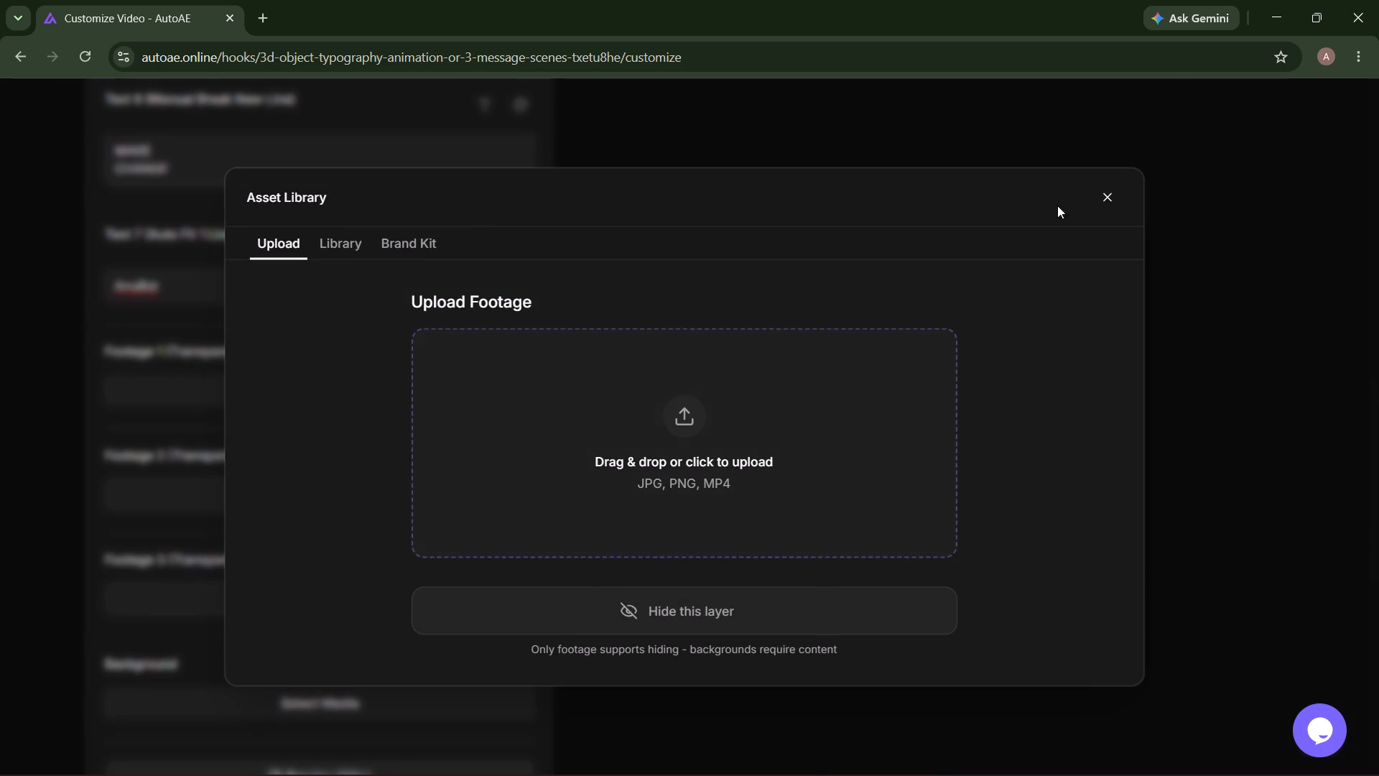
left_click(1103, 191)
Replay the current preview from the start and pause it at the BETTER STORIES scene, at about 0:04.
left_click_drag(899, 629, 763, 656)
left_click(821, 604)
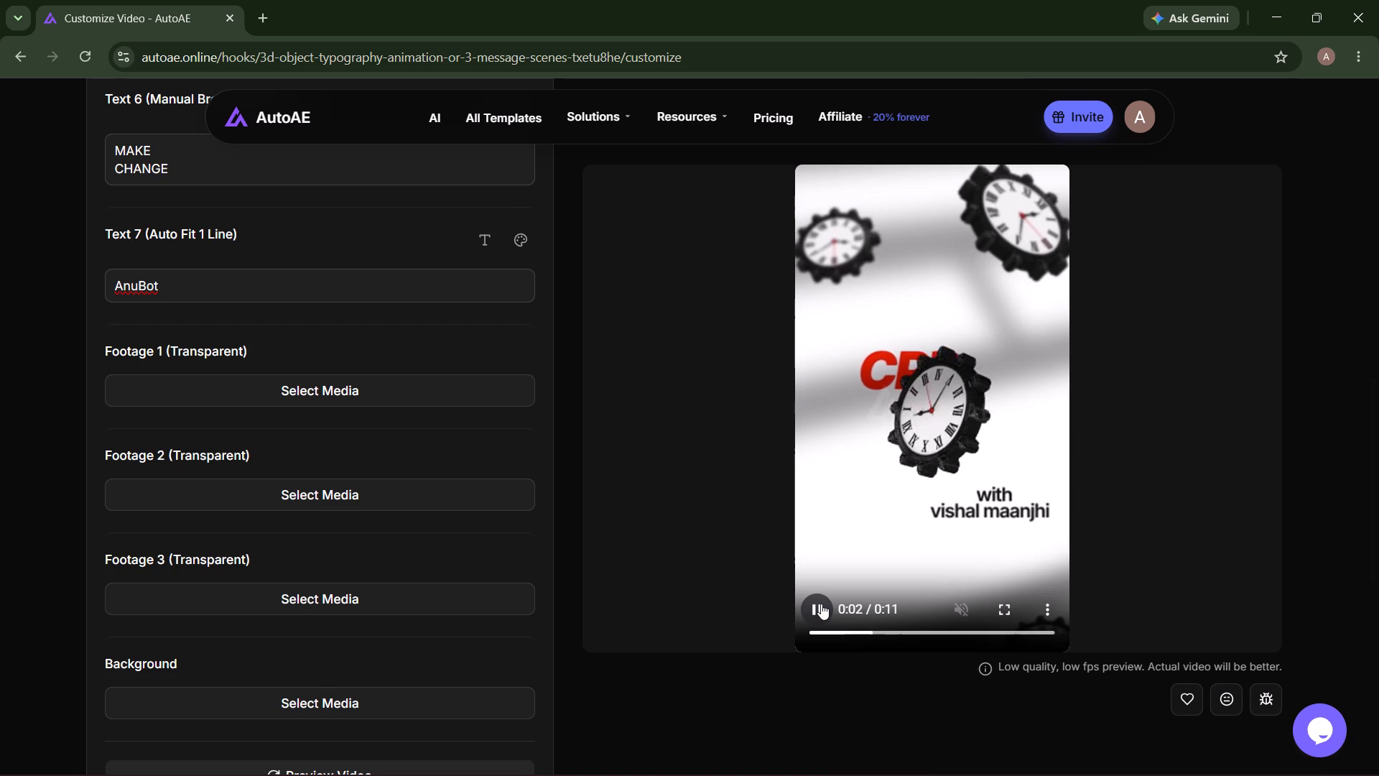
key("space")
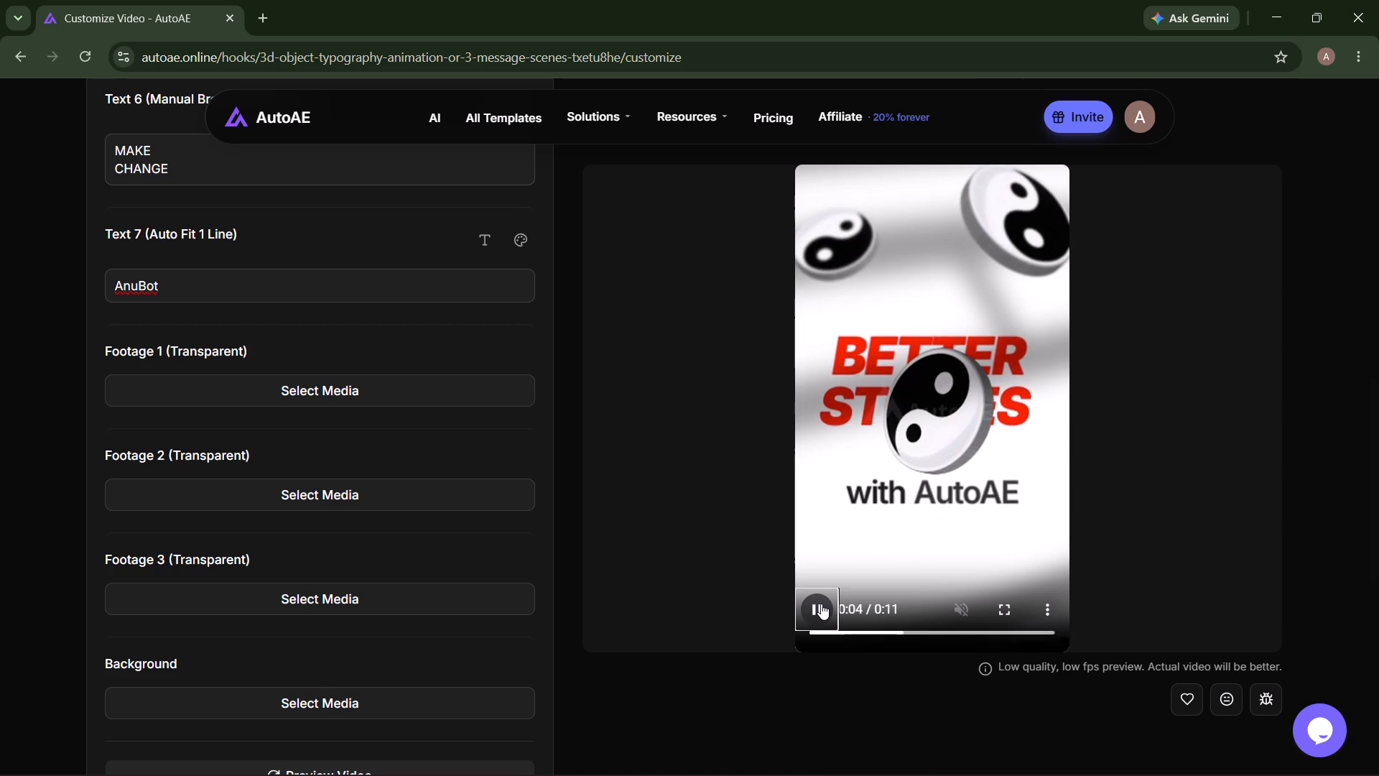
Check the edited text fields and generate a new video preview with the changed Texts 4 to 7.
scroll(496, 492, "up", 4)
scroll(496, 492, "down", 2)
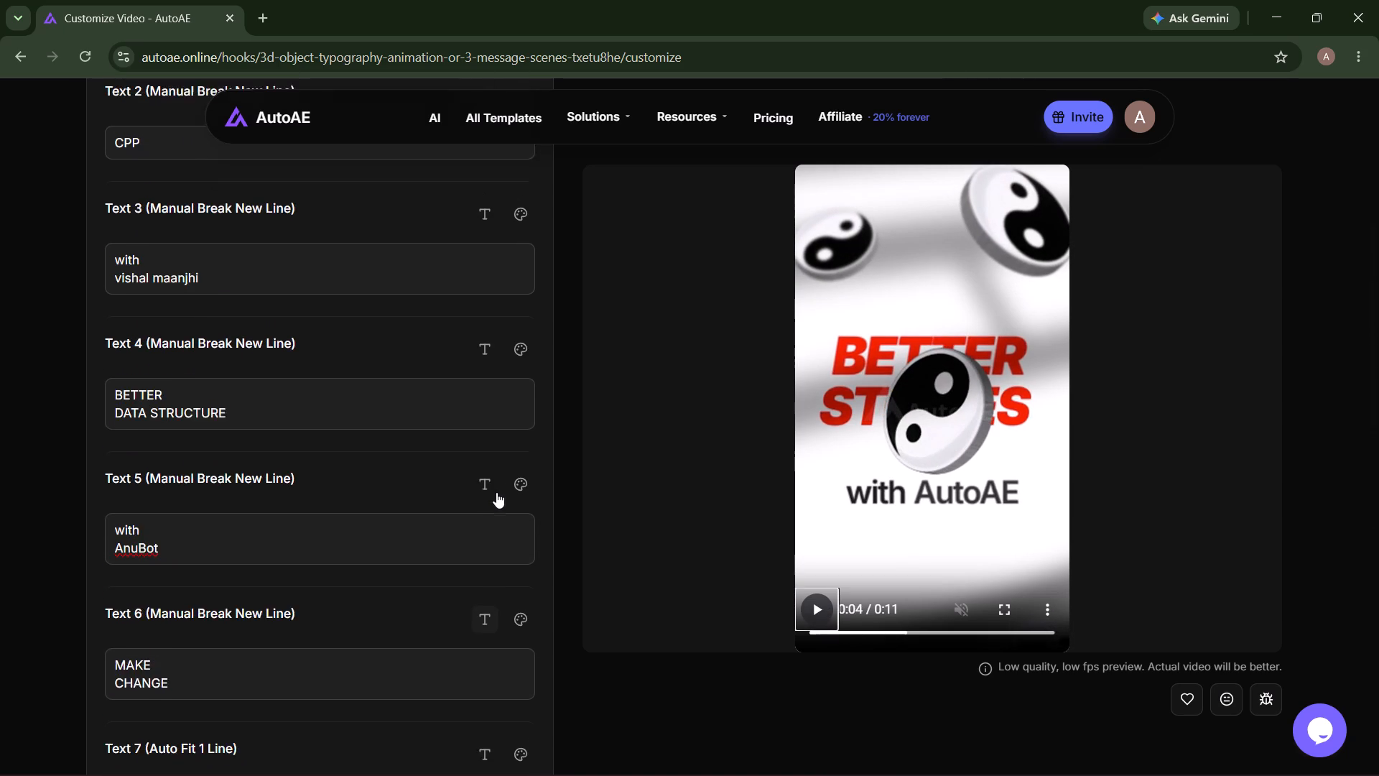
scroll(496, 492, "down", 2)
left_click(434, 514)
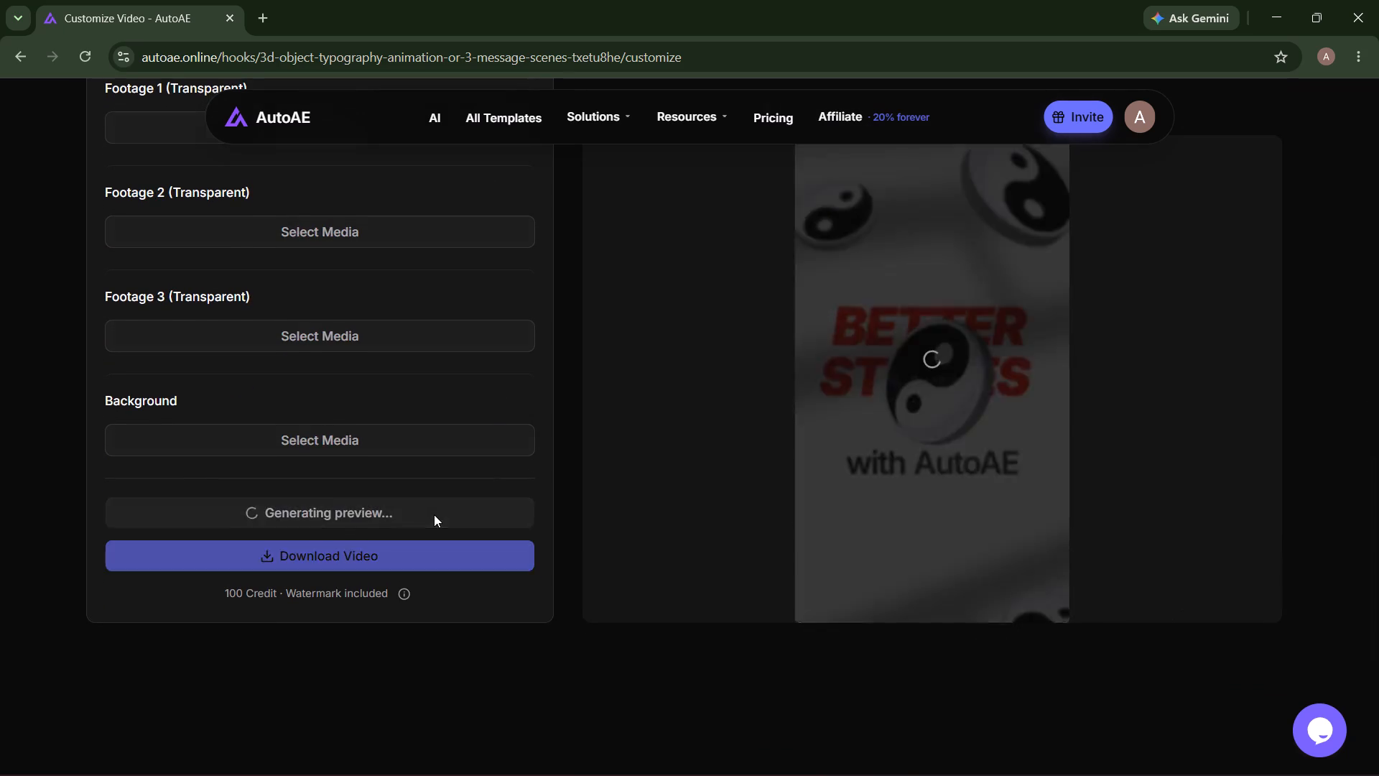
scroll(459, 396, "up", 5)
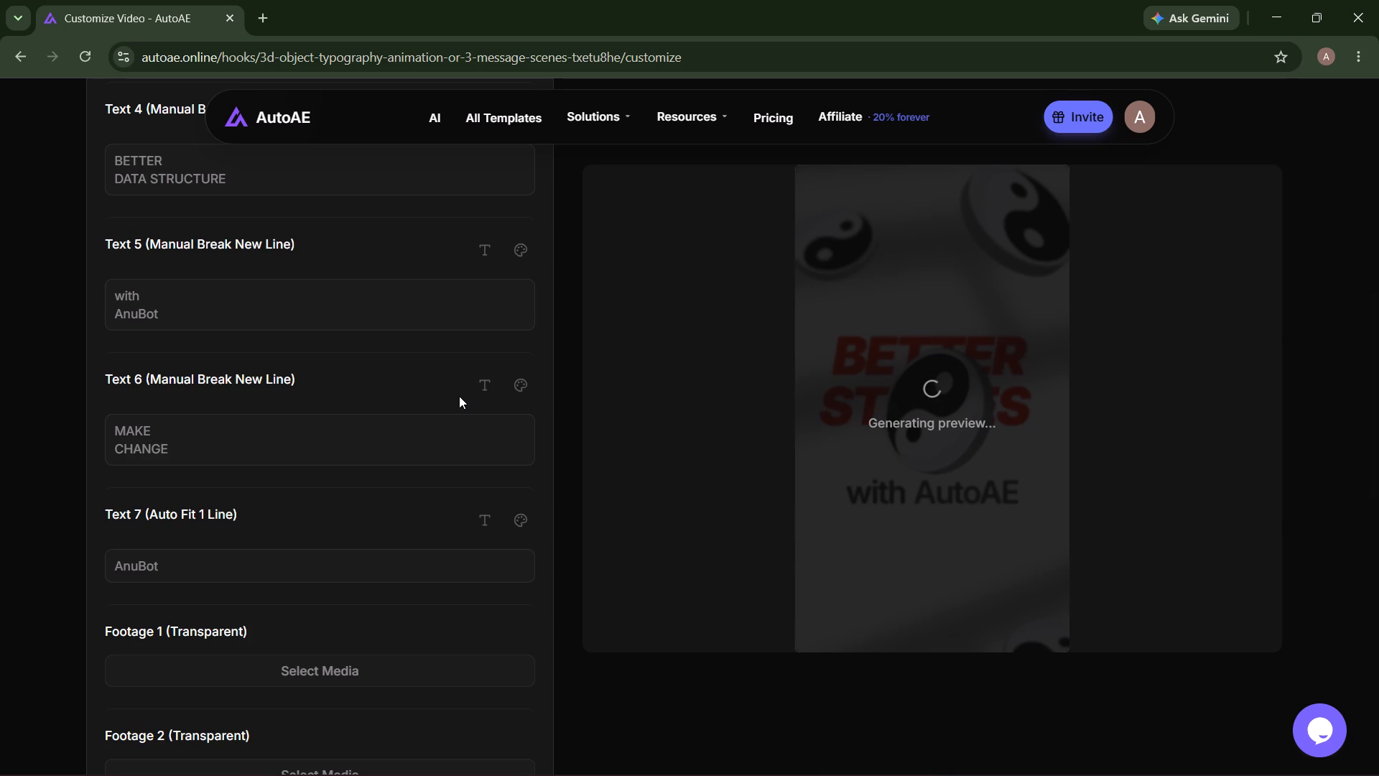
scroll(459, 396, "down", 3)
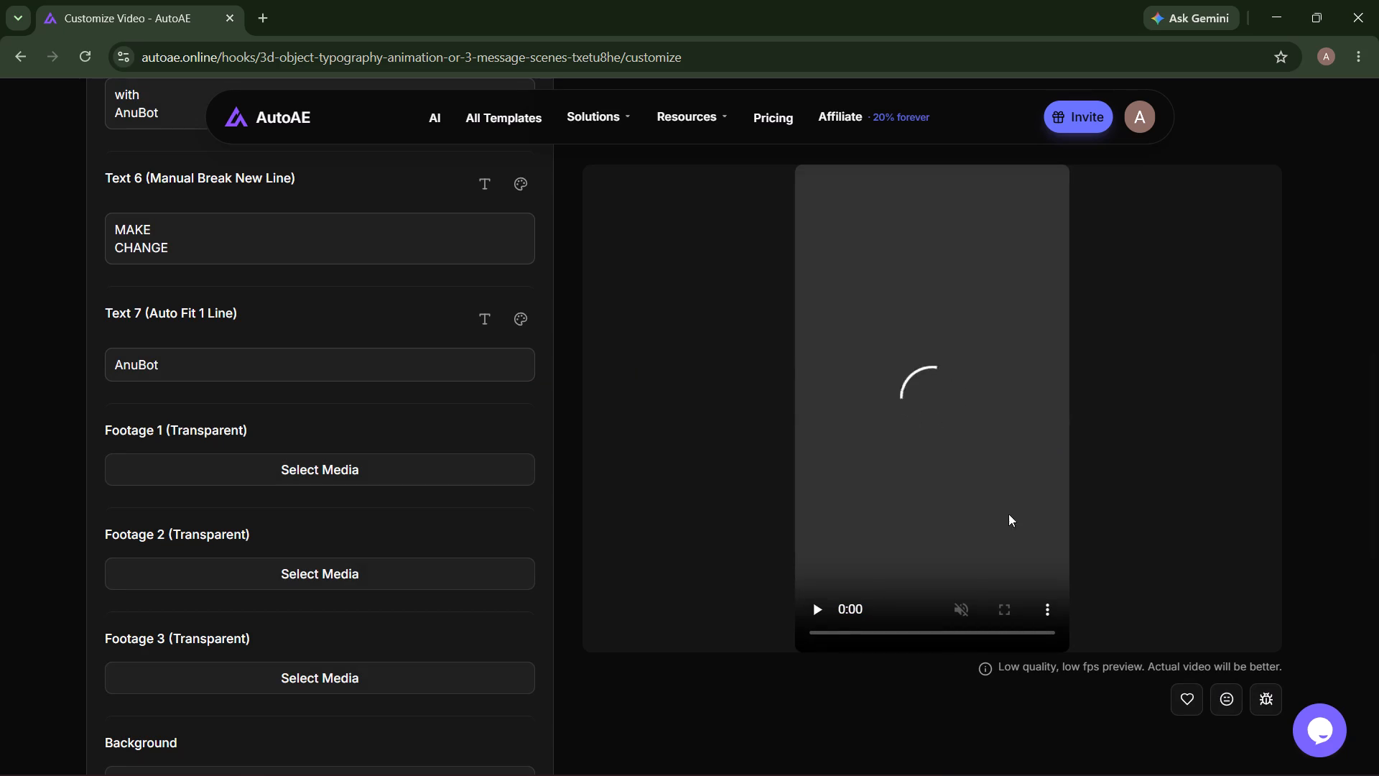
Try to play the newly generated preview from the start and look over the customization settings.
left_click(822, 606)
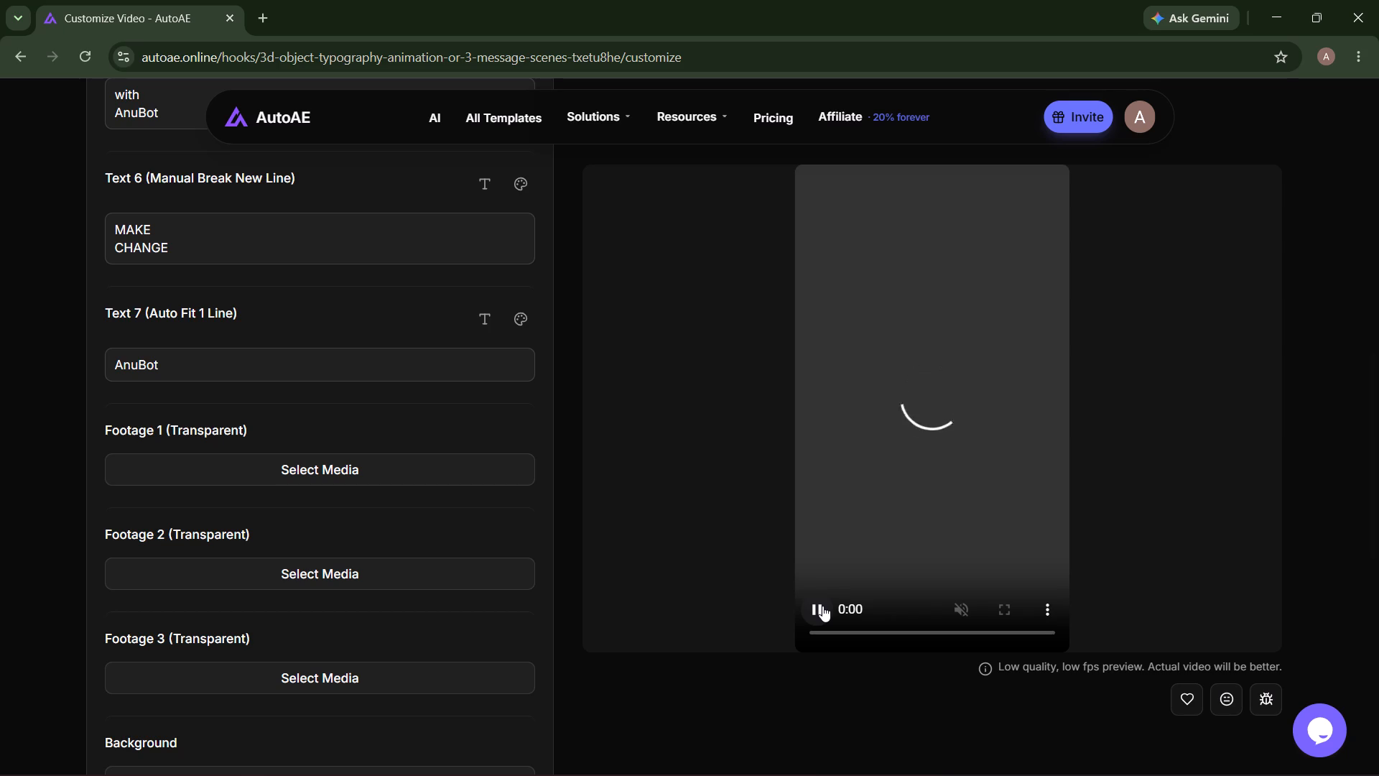
left_click_drag(843, 632, 816, 636)
left_click_drag(816, 636, 790, 637)
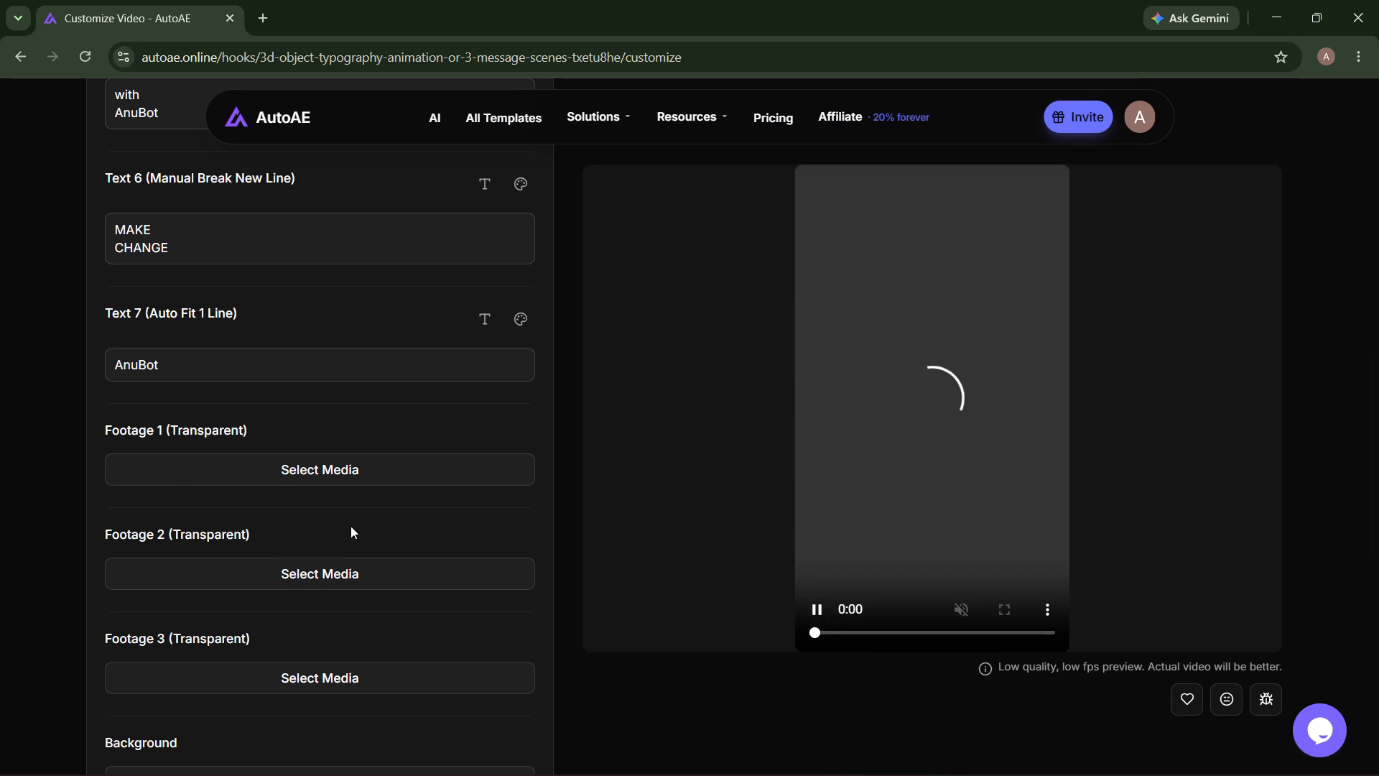
scroll(350, 526, "right", 3)
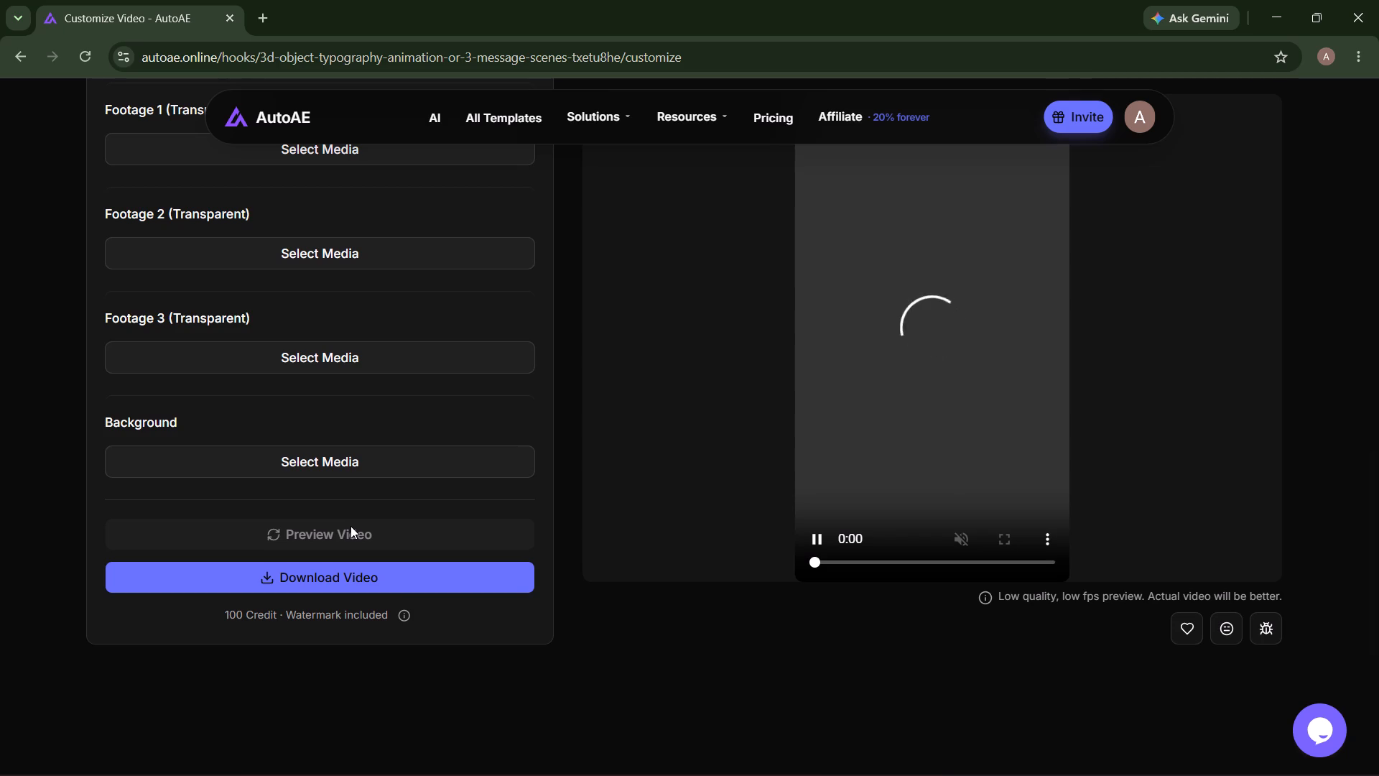
scroll(350, 526, "right", 1)
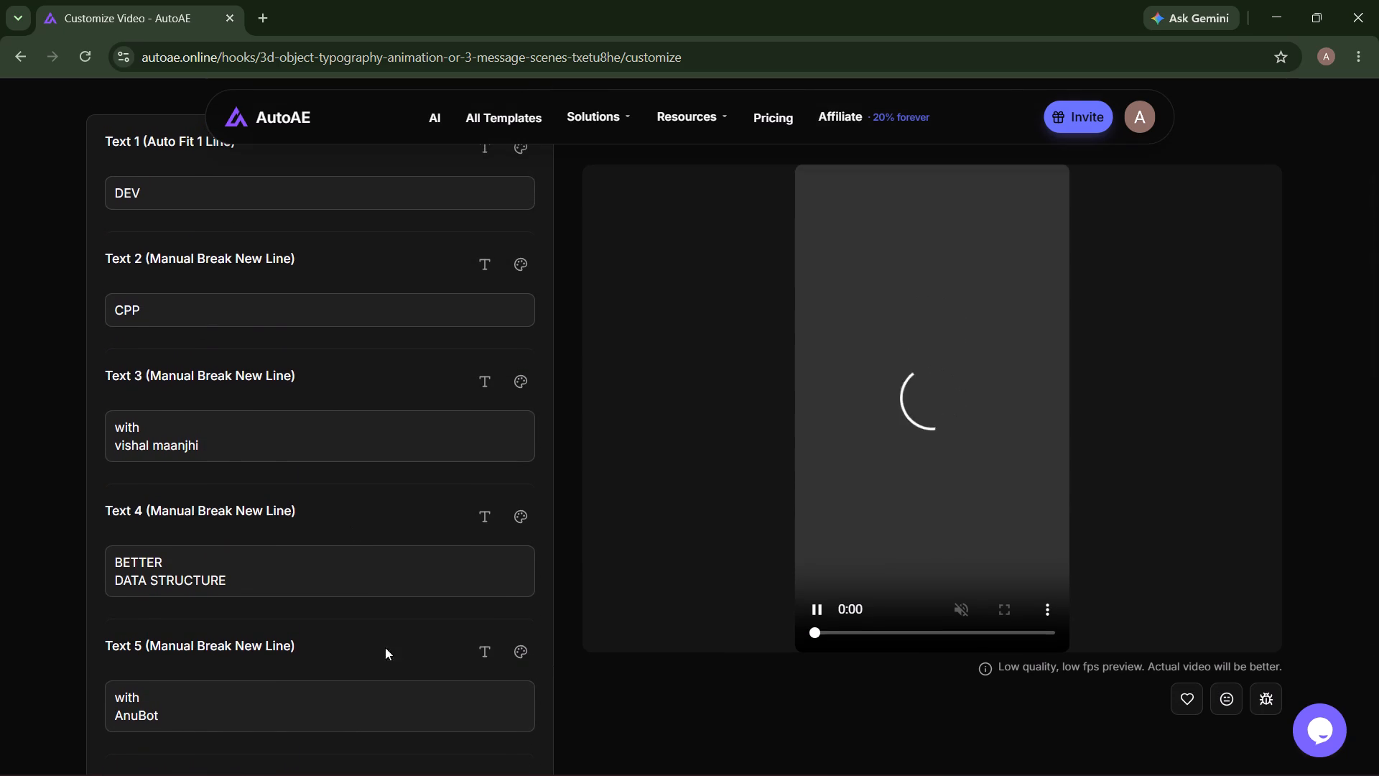
scroll(305, 580, "down", 3)
left_click(305, 580)
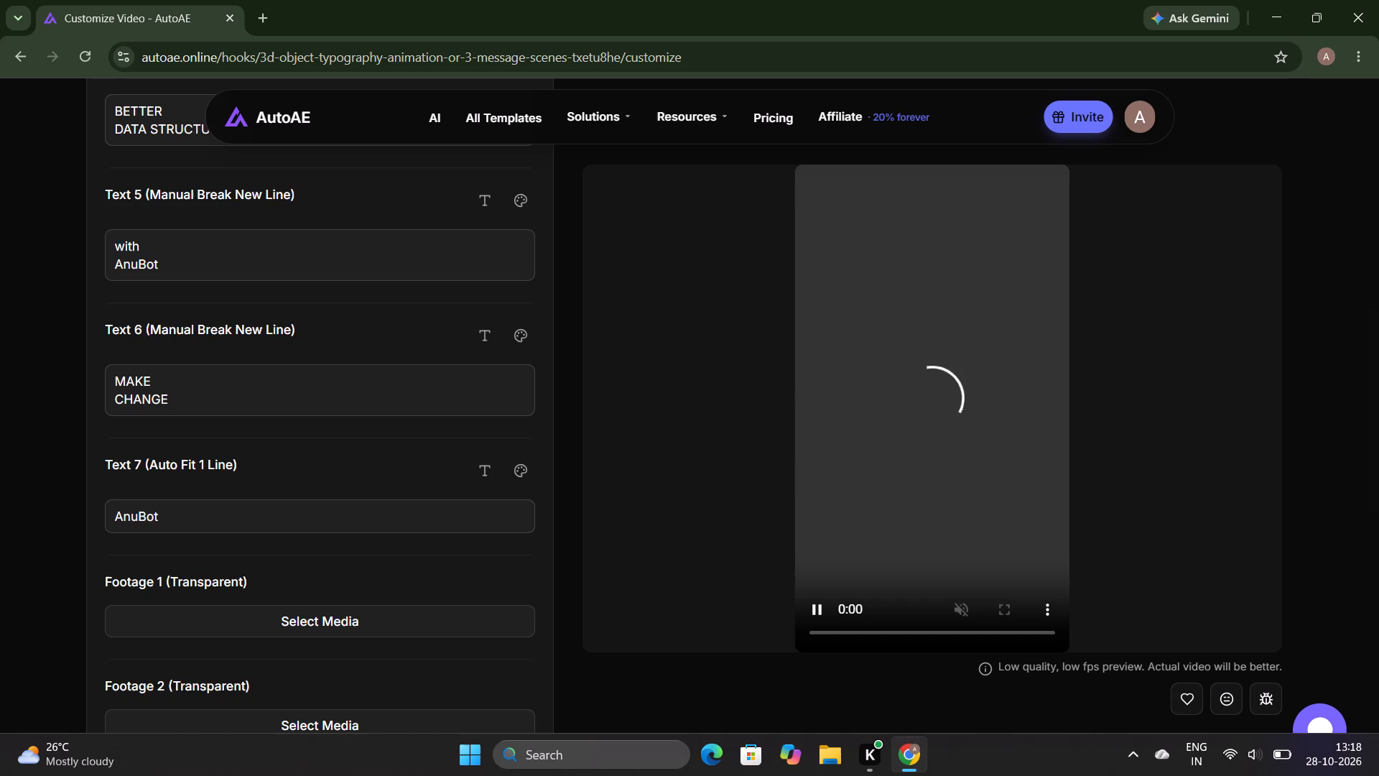
Search Windows for "capcut" and launch the CapCut desktop app.
left_click(660, 763)
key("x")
key("BackSpace")
key("BackSpace")
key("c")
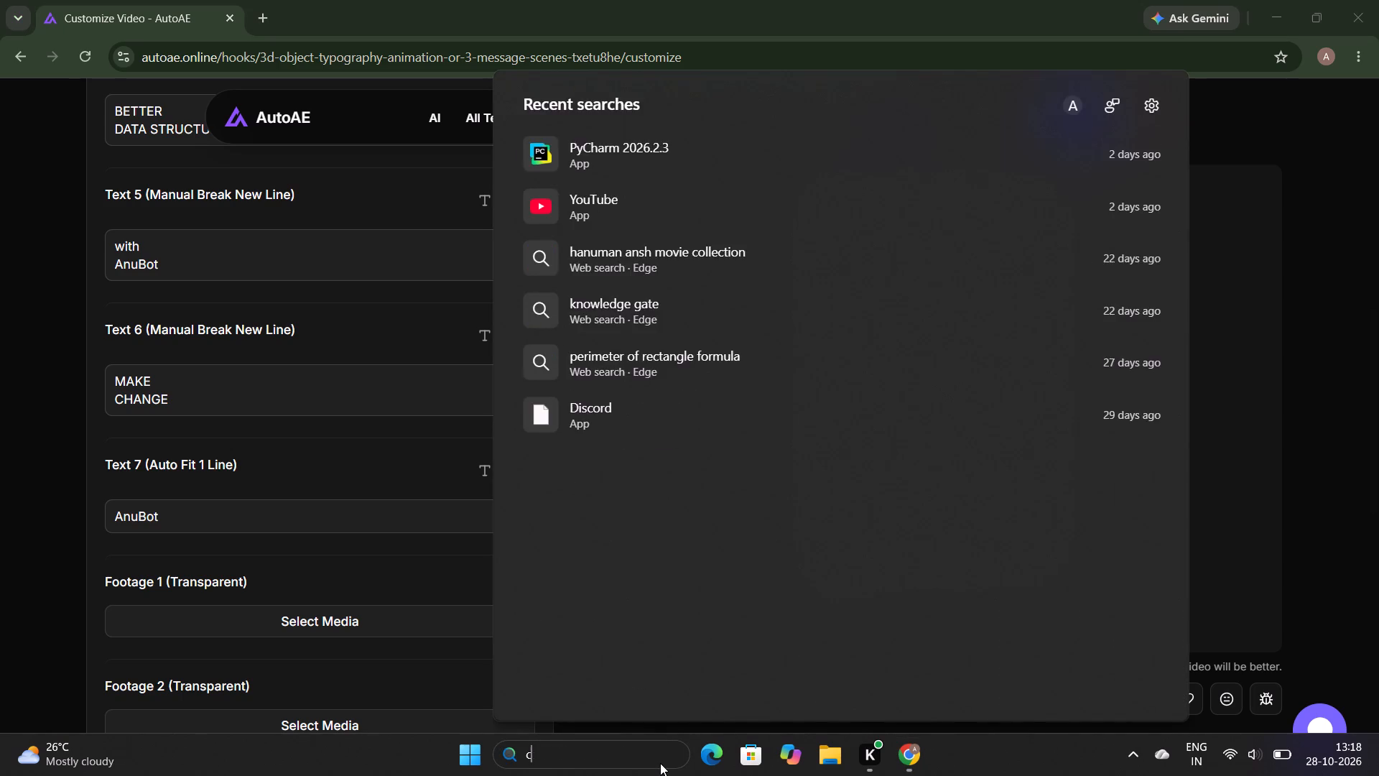
key("BackSpace")
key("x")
key("BackSpace")
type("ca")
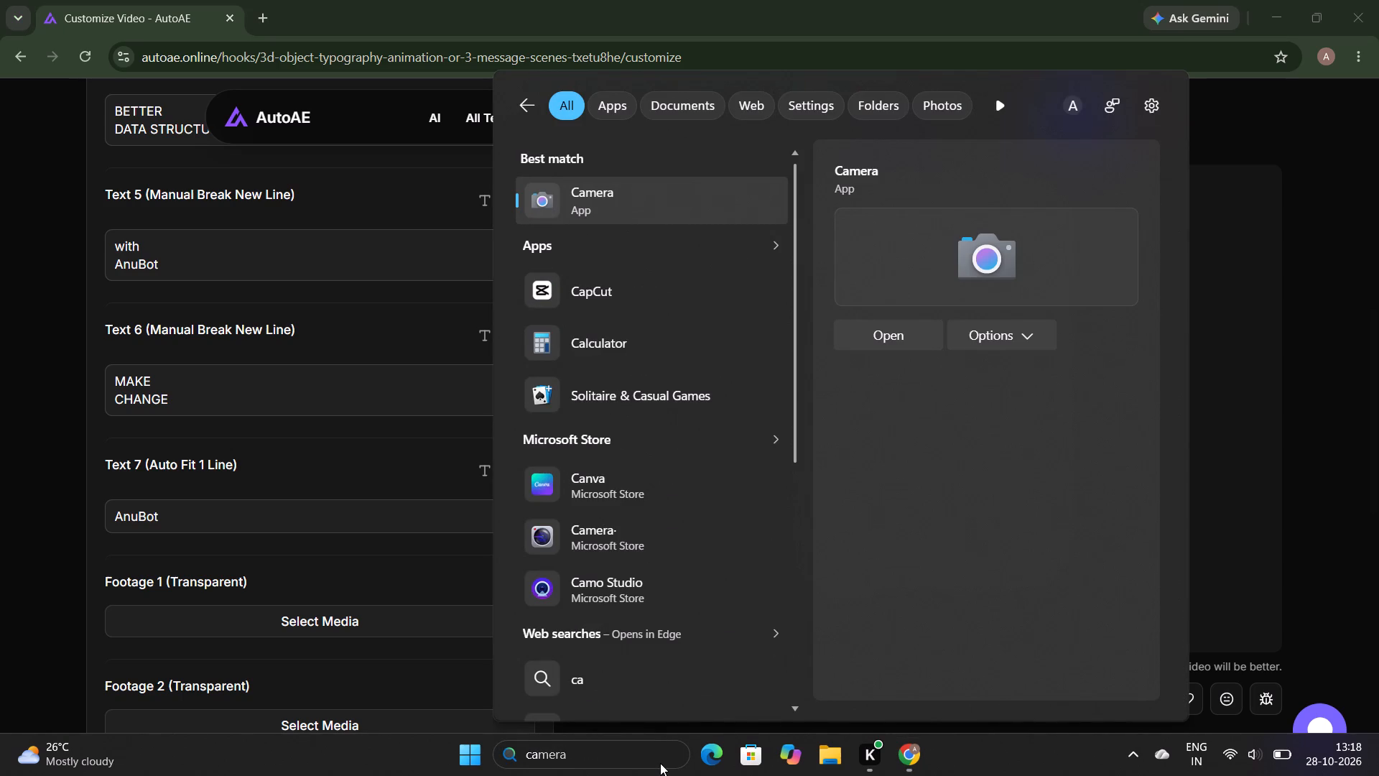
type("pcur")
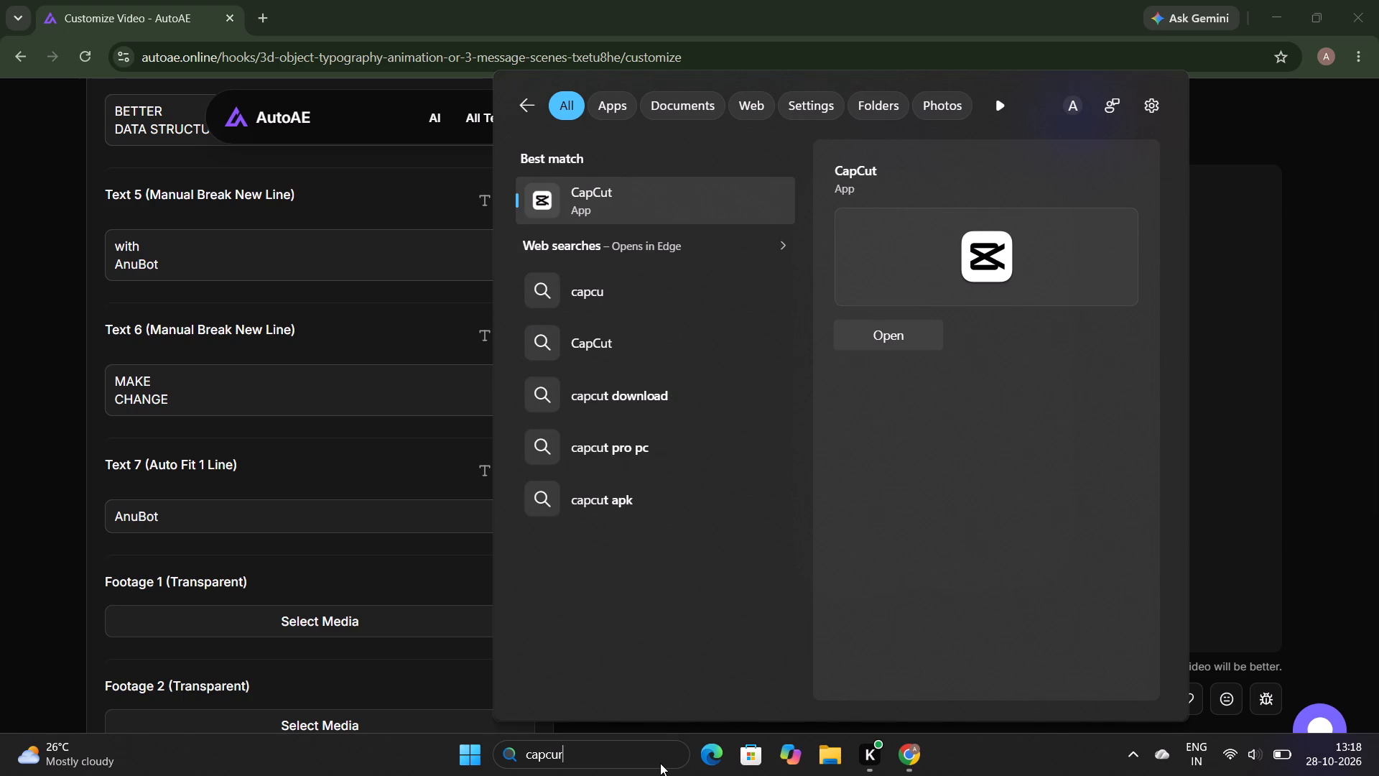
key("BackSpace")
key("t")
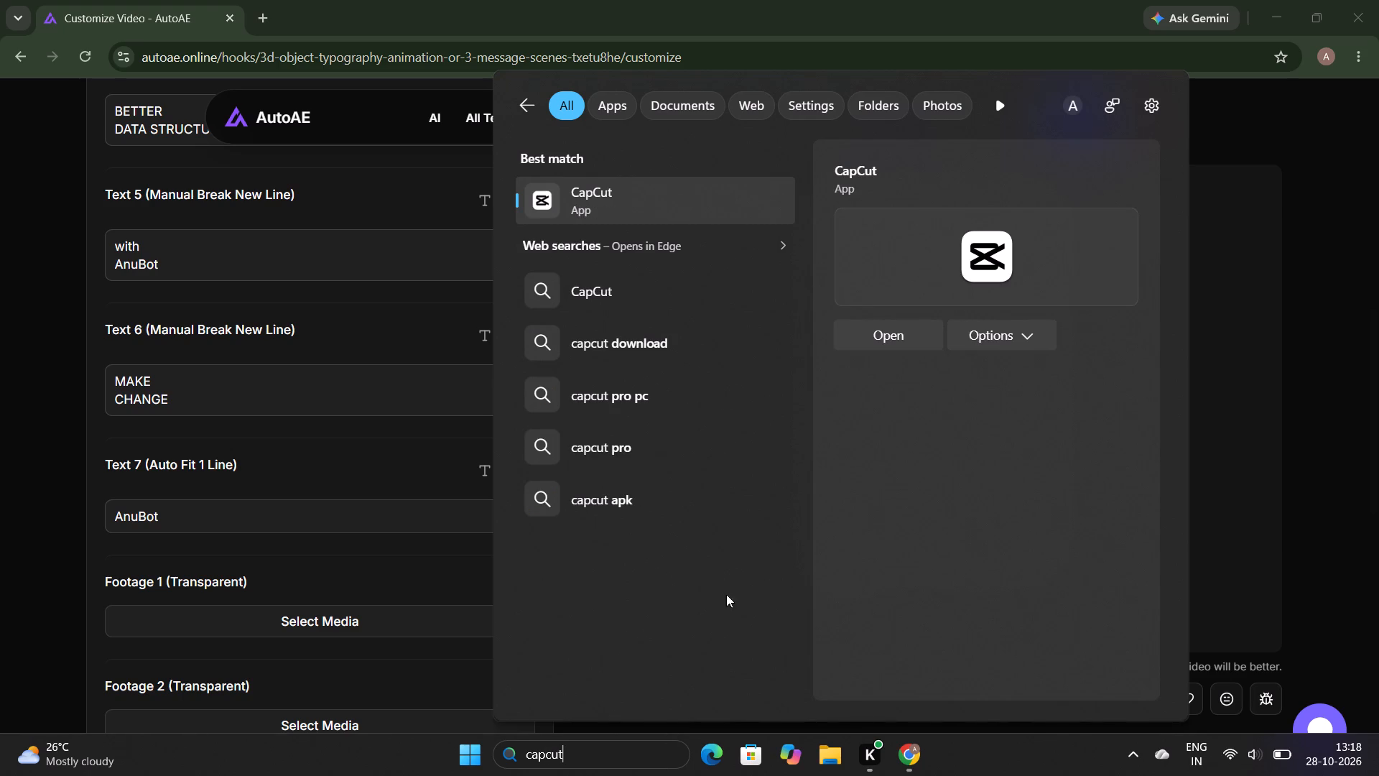
left_click_drag(878, 324, 879, 336)
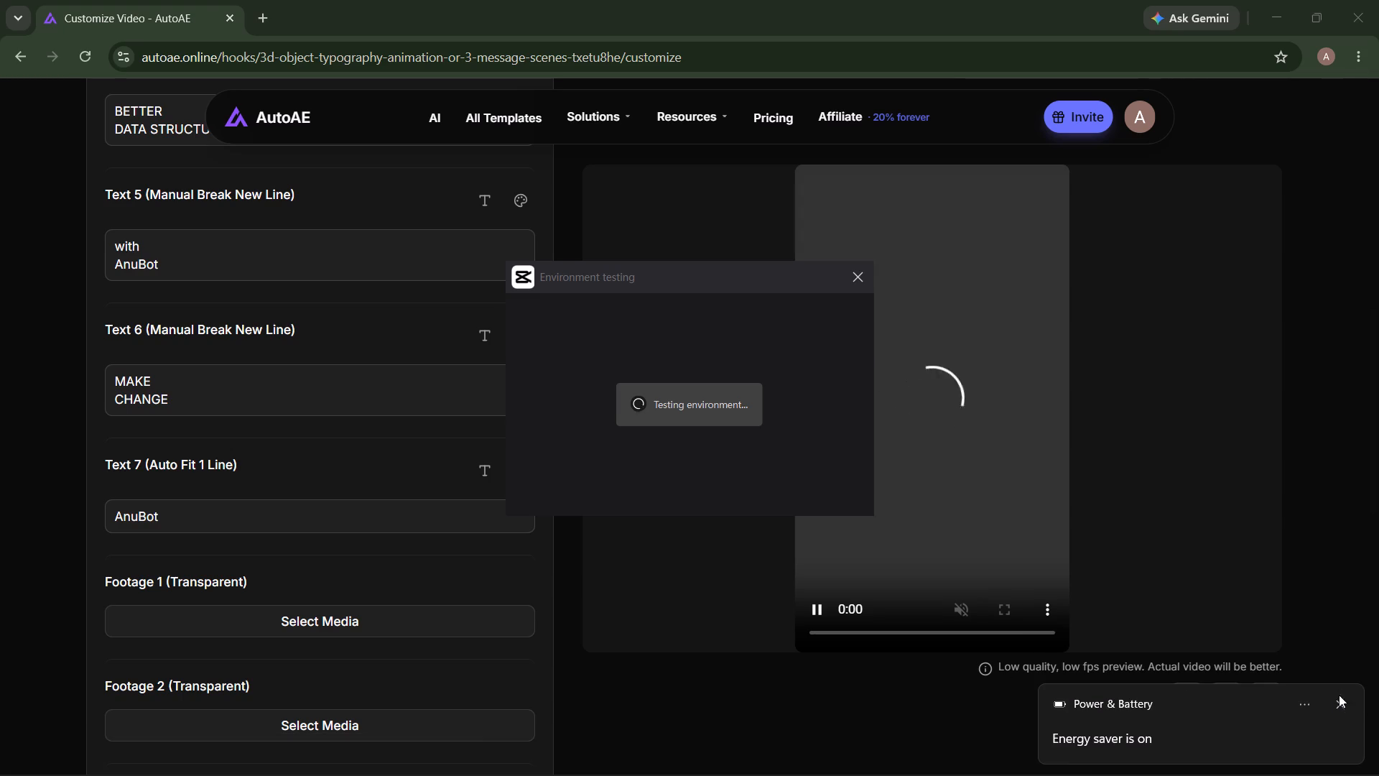
Dismiss the energy saver notification and check the Wi-Fi and battery status in the Windows quick settings.
left_click(1338, 703)
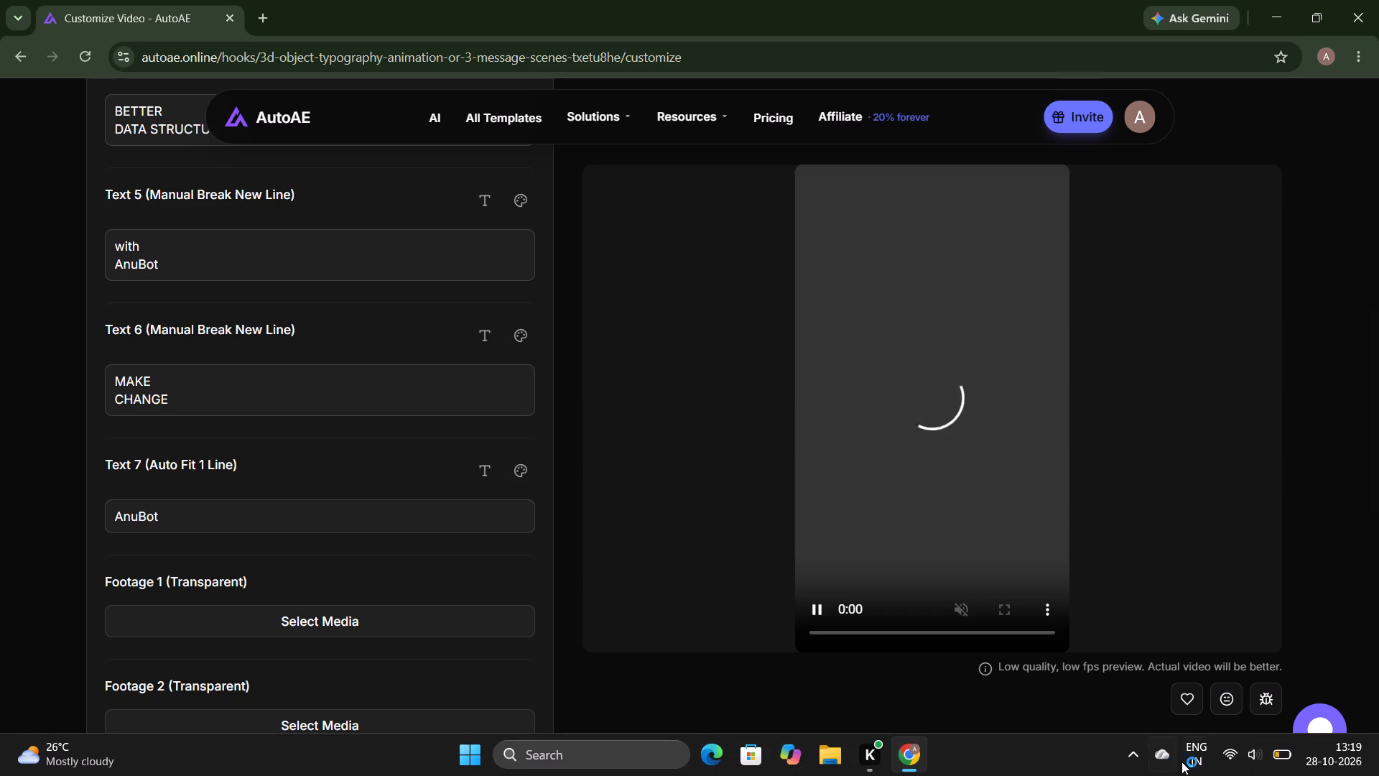
left_click(1240, 767)
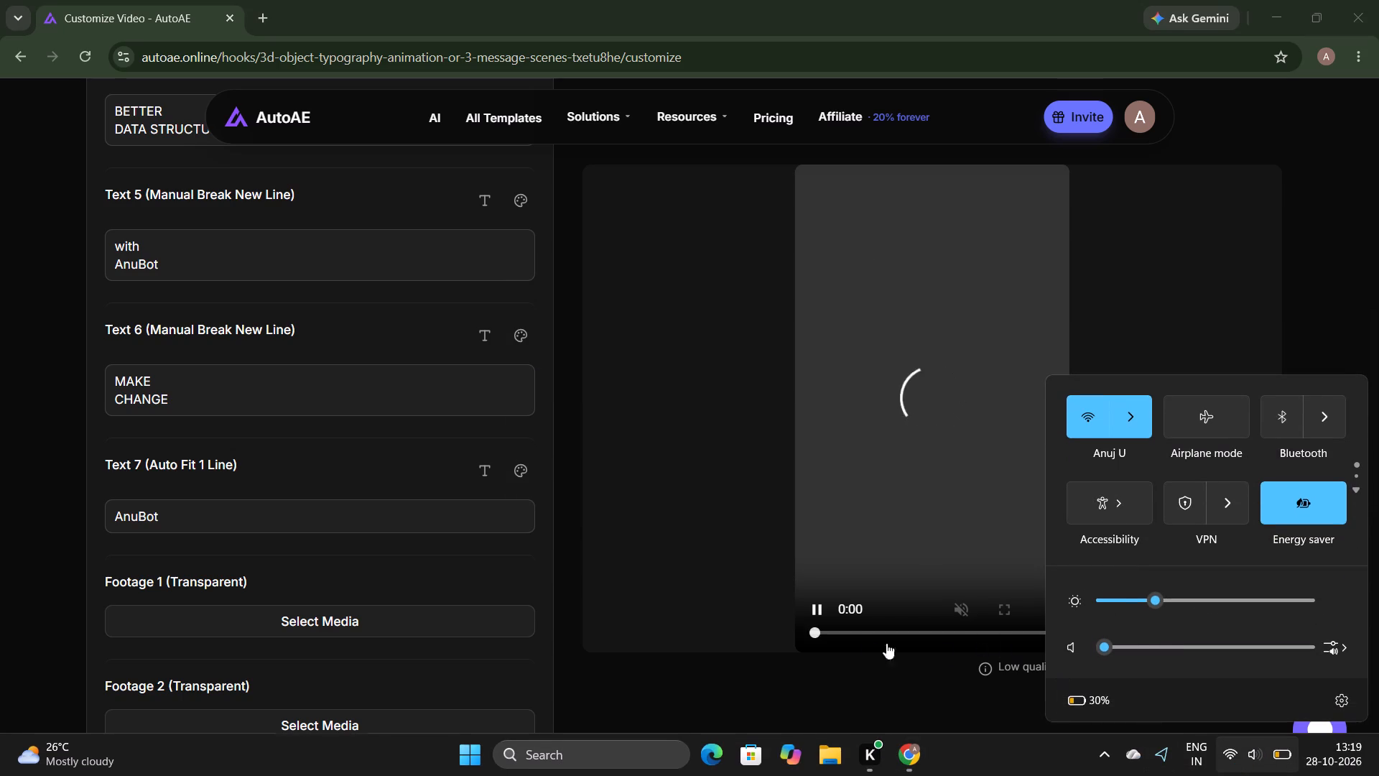
left_click(697, 588)
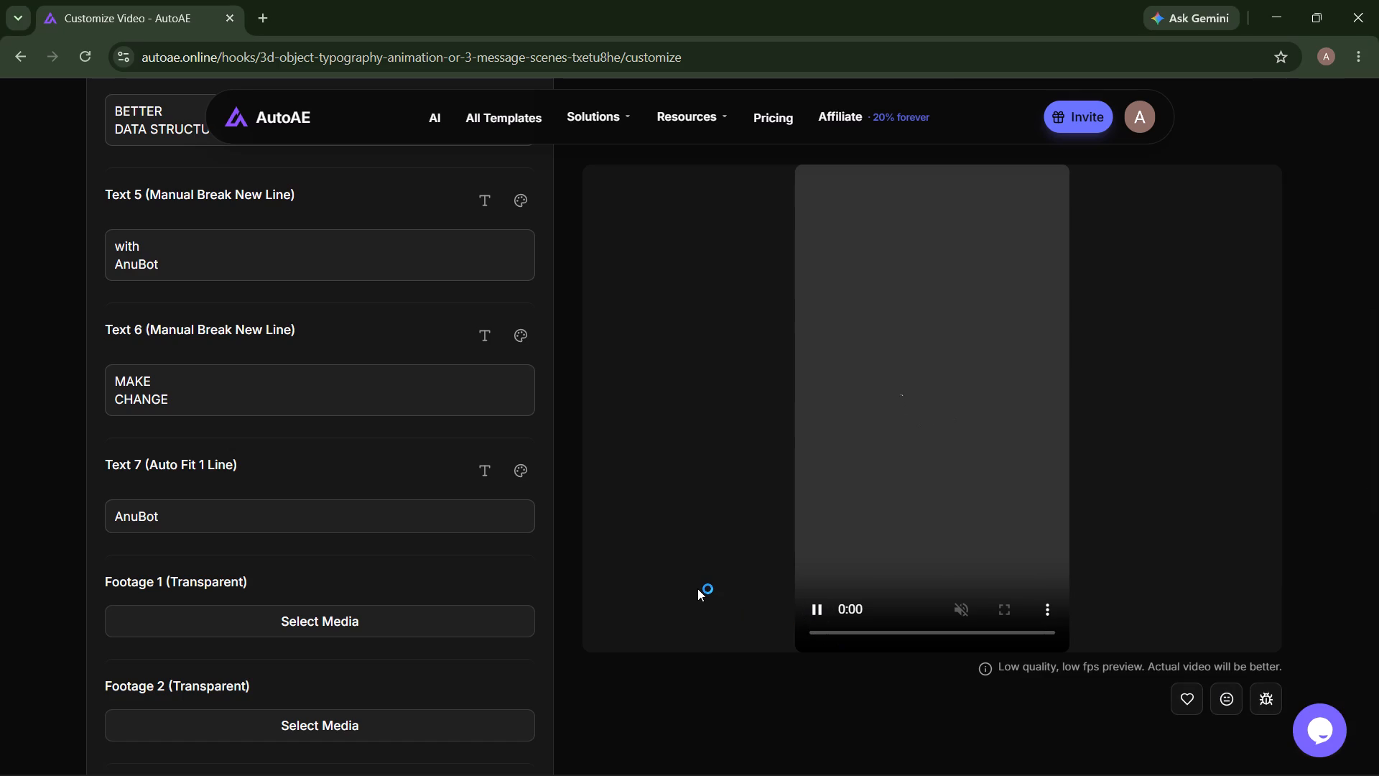
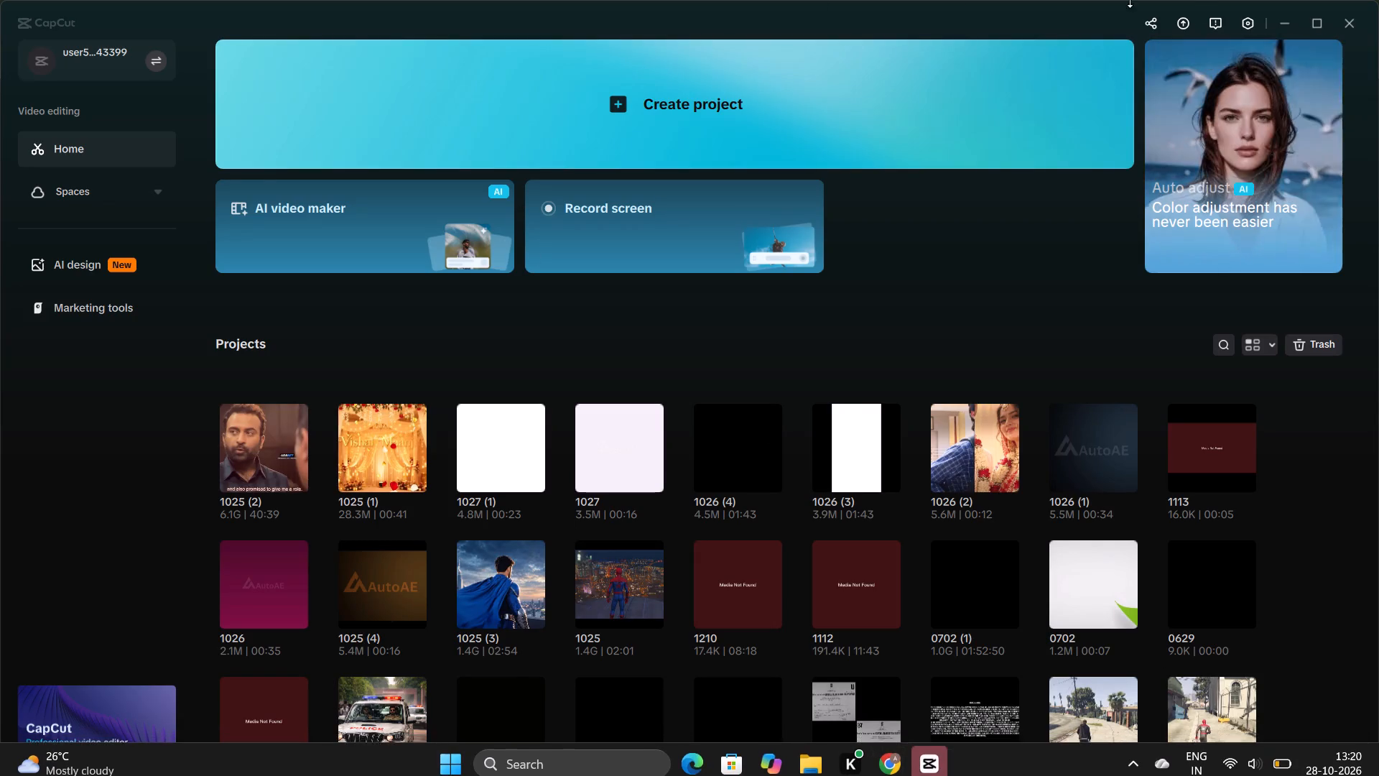
Maximize the CapCut window and create a new video project.
left_click(1317, 30)
left_click(689, 140)
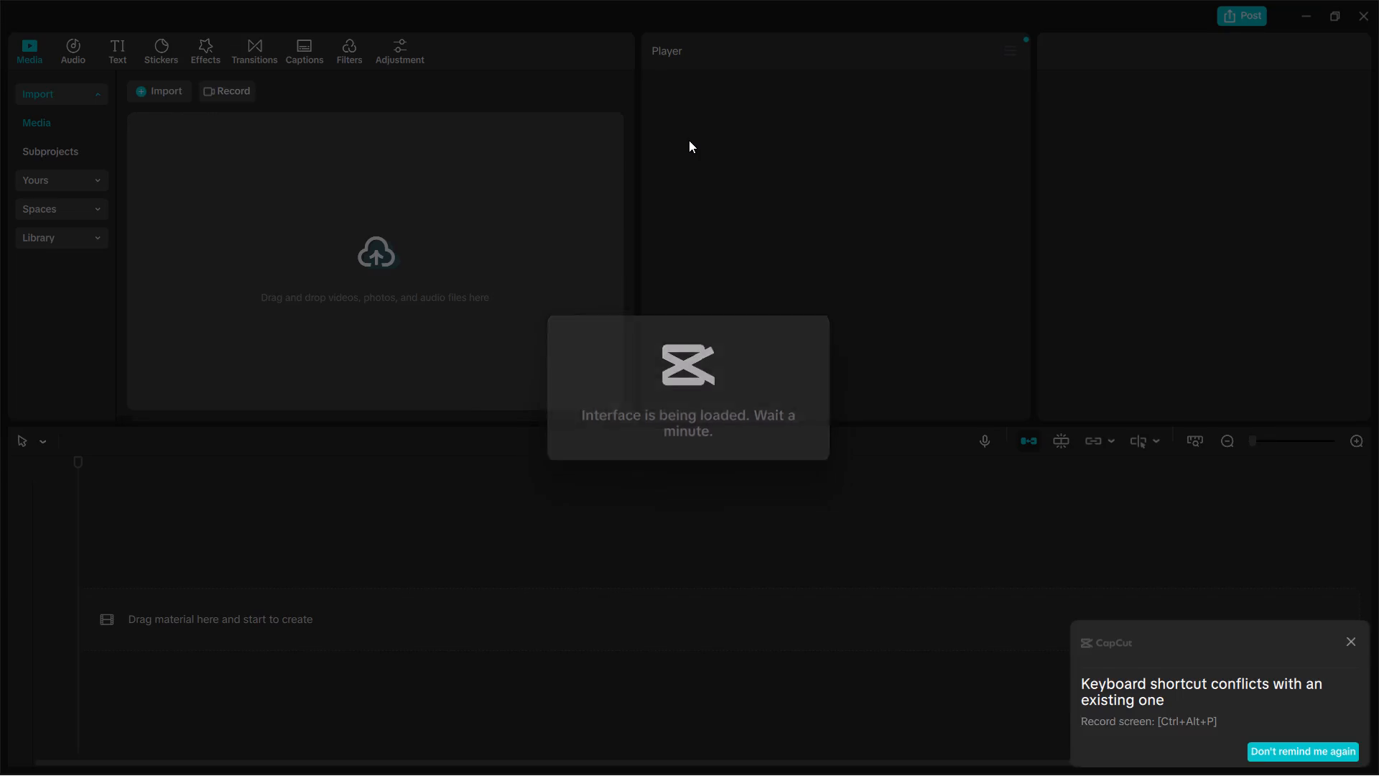
Open the file selection dialog for importing media into the new empty project.
left_click(407, 259)
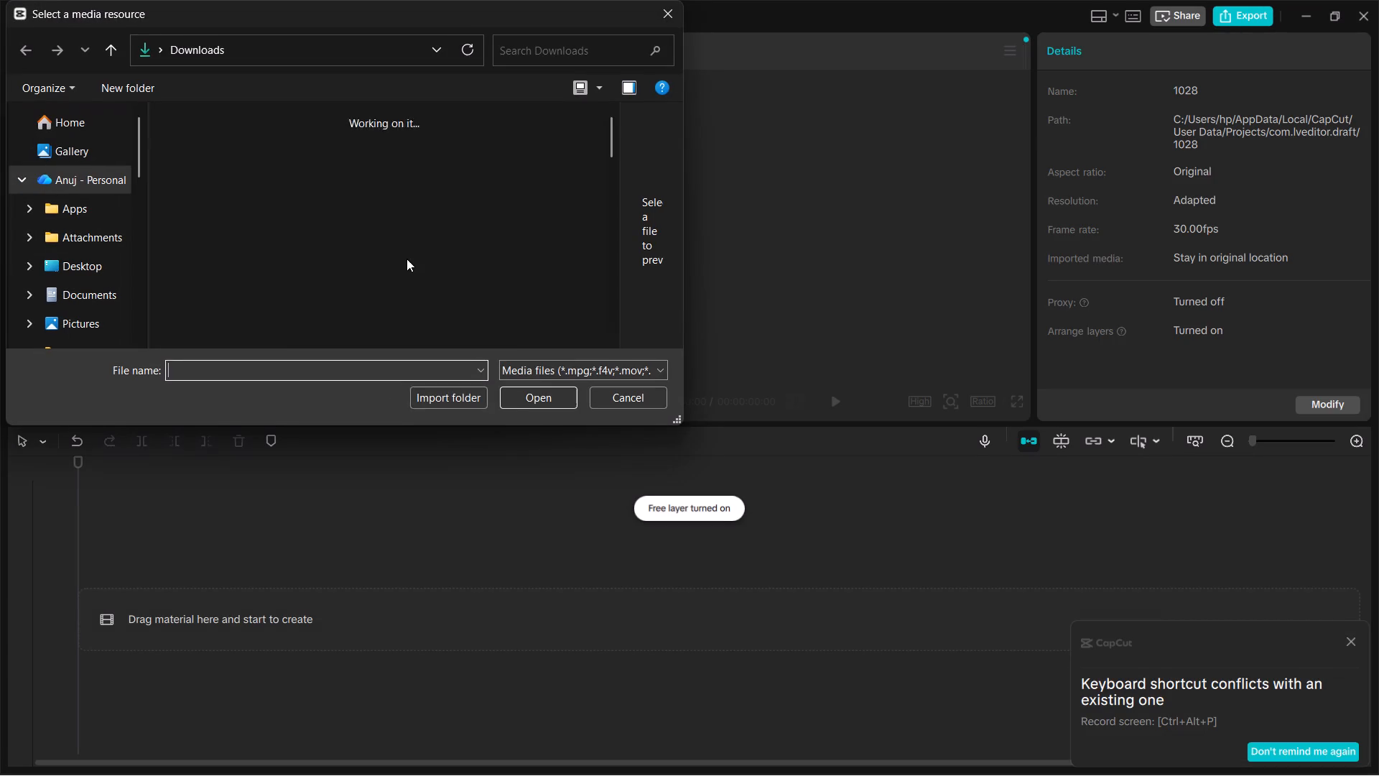
left_click_drag(282, 164, 405, 558)
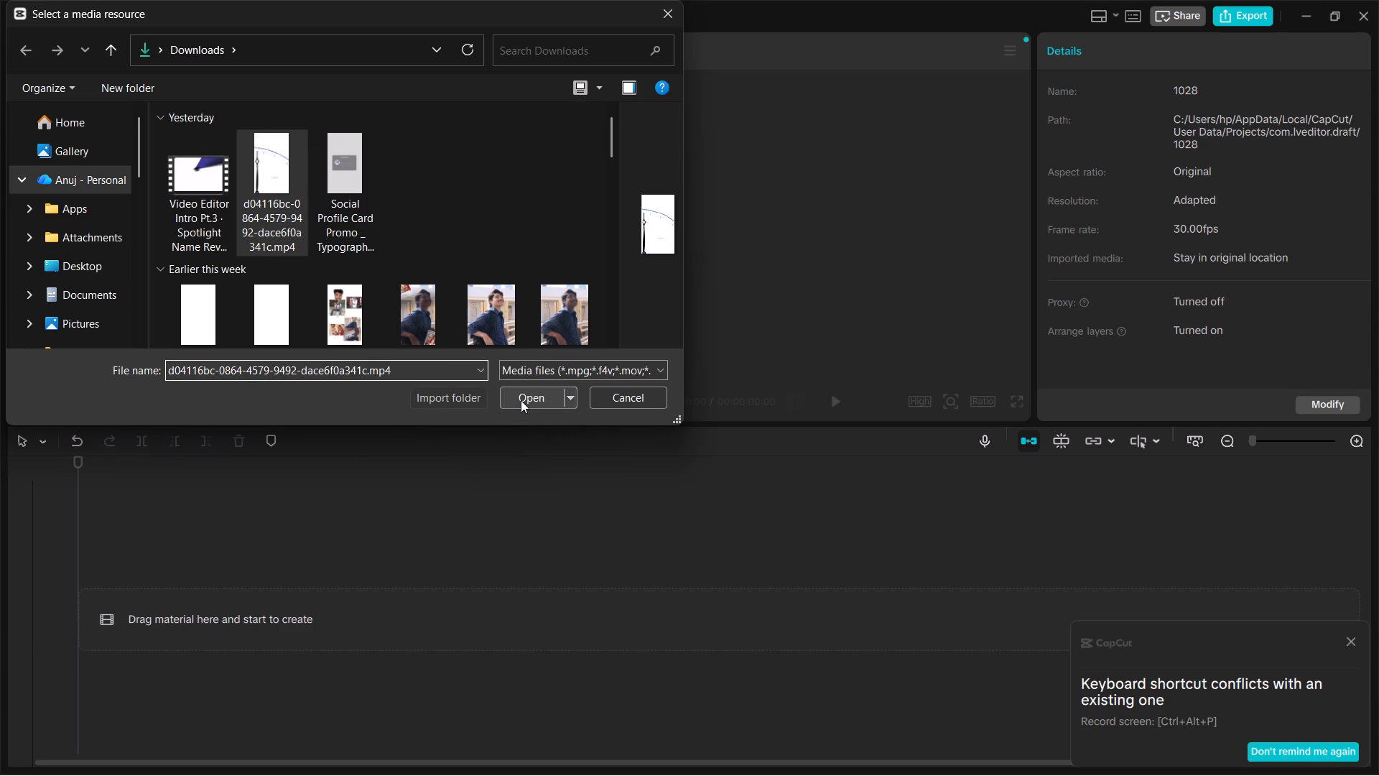
left_click(547, 395)
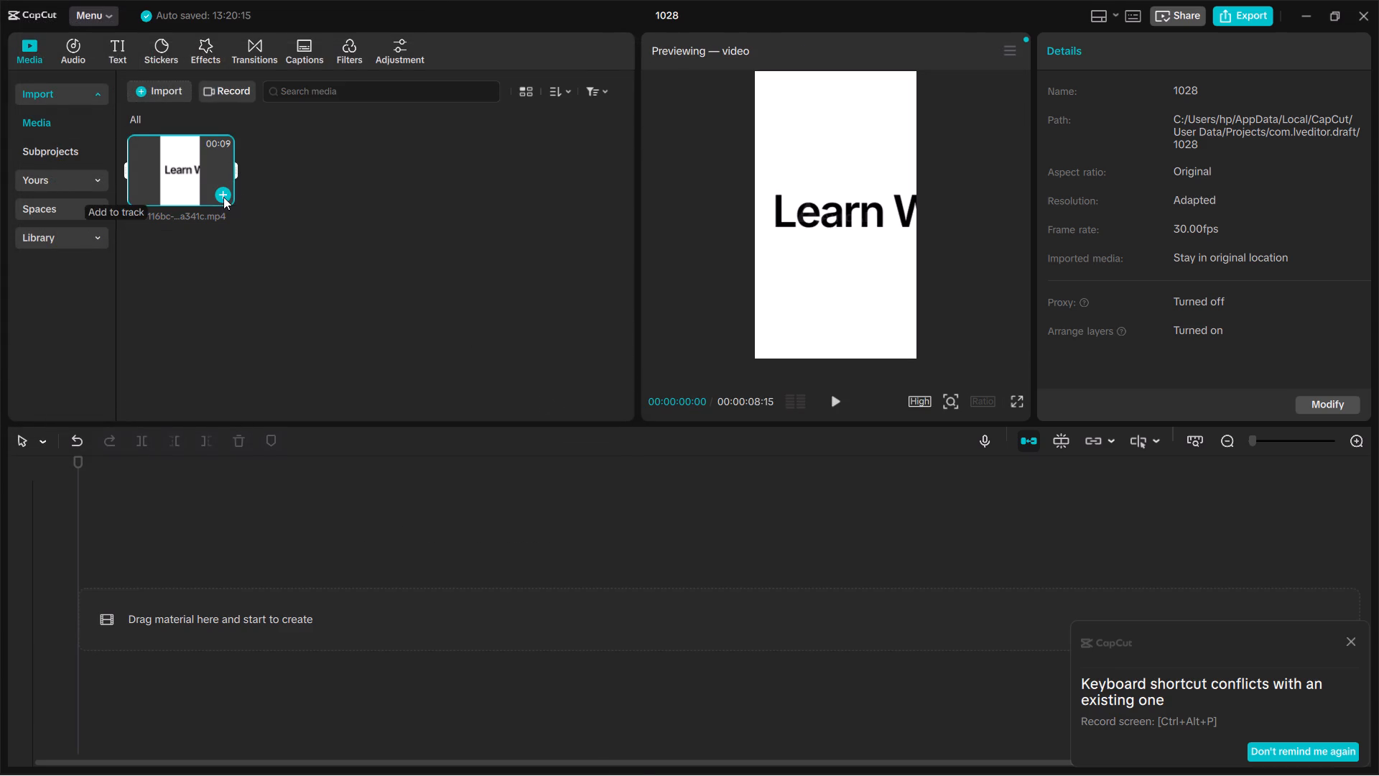
Switch to Chrome, download the generated AutoAE preview video from its player, and check the download's progress.
left_click(883, 769)
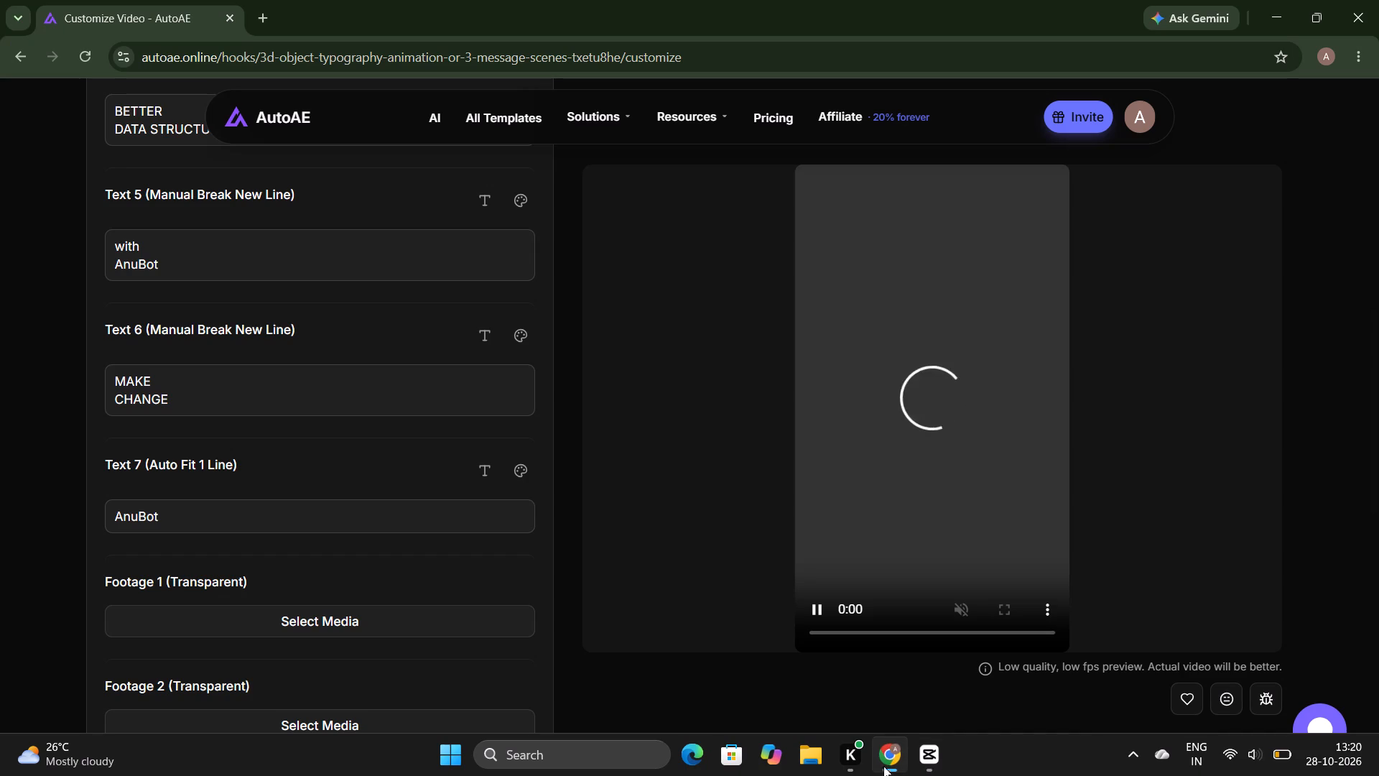
scroll(477, 418, "down", 5)
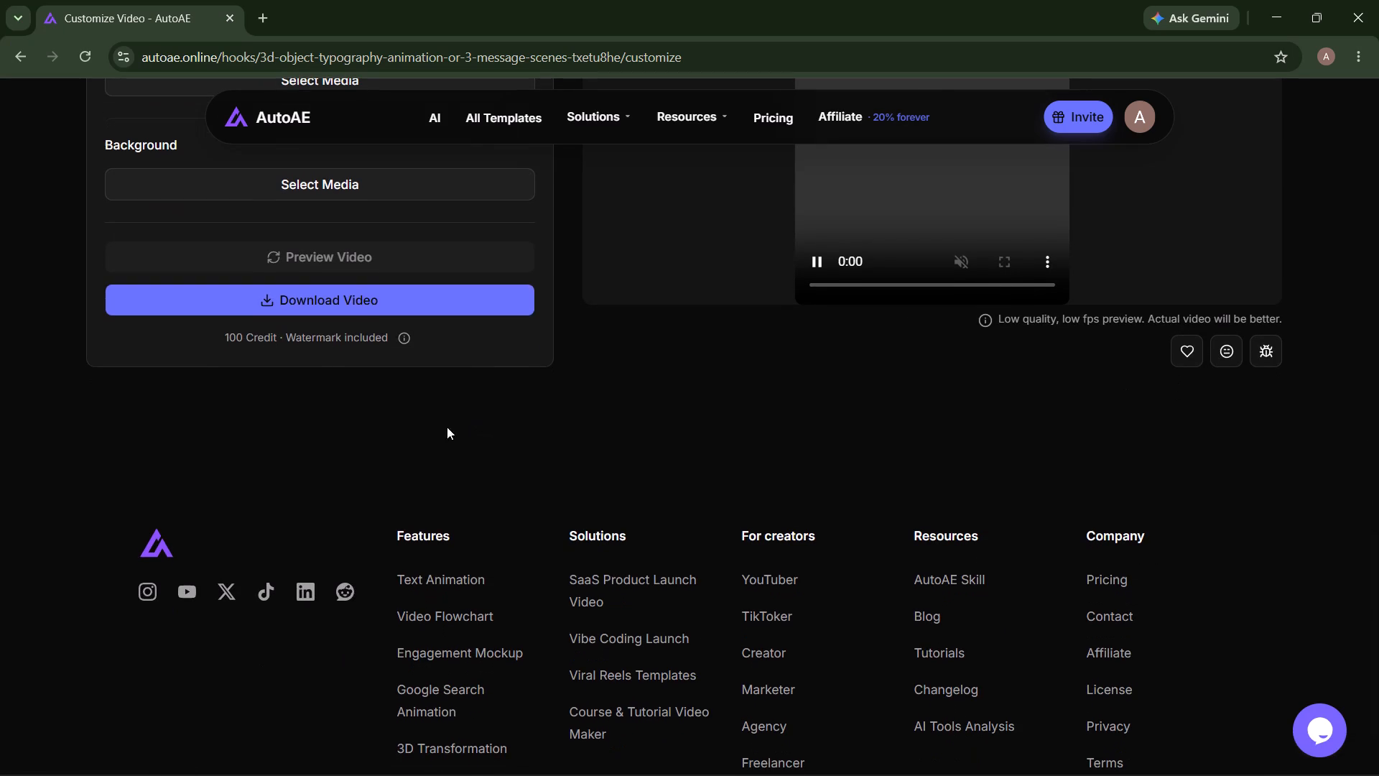
left_click(1034, 265)
left_click(934, 228)
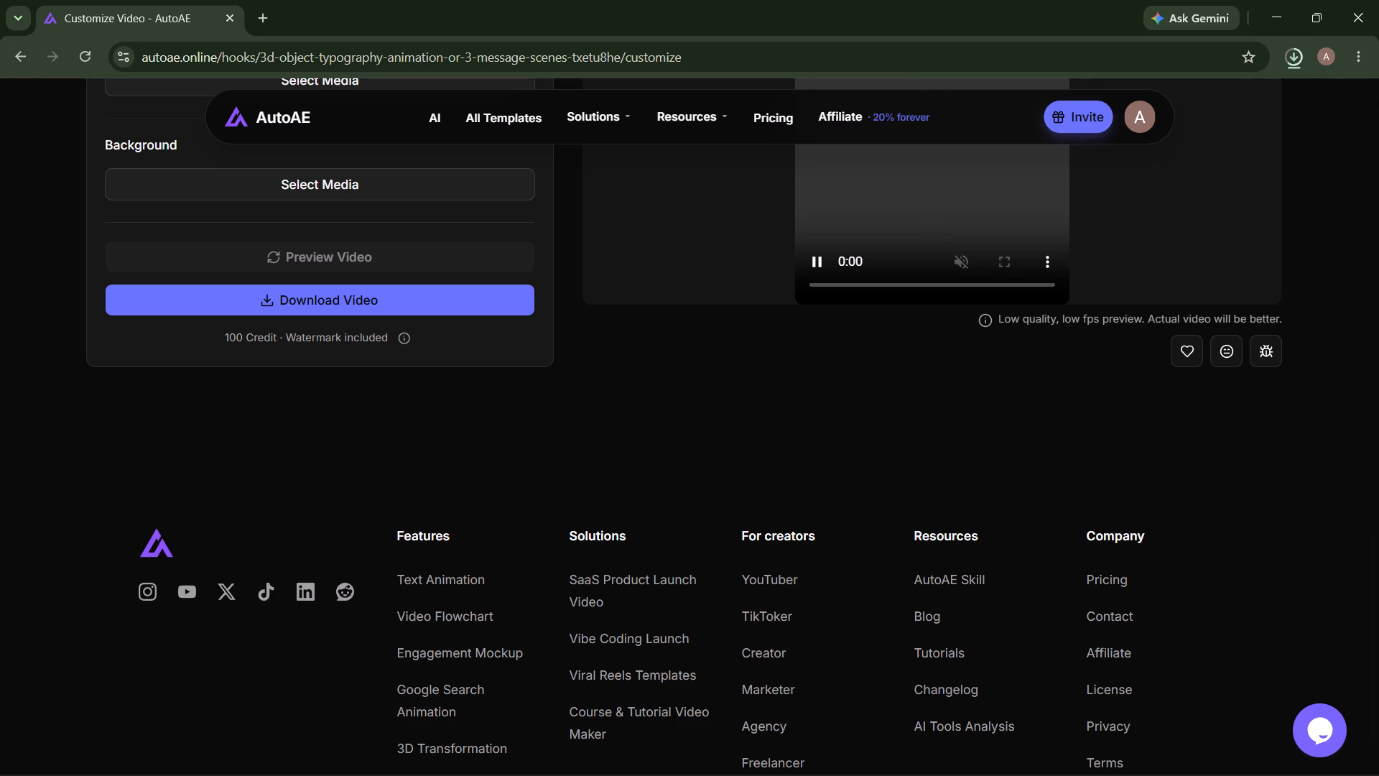
left_click(1289, 63)
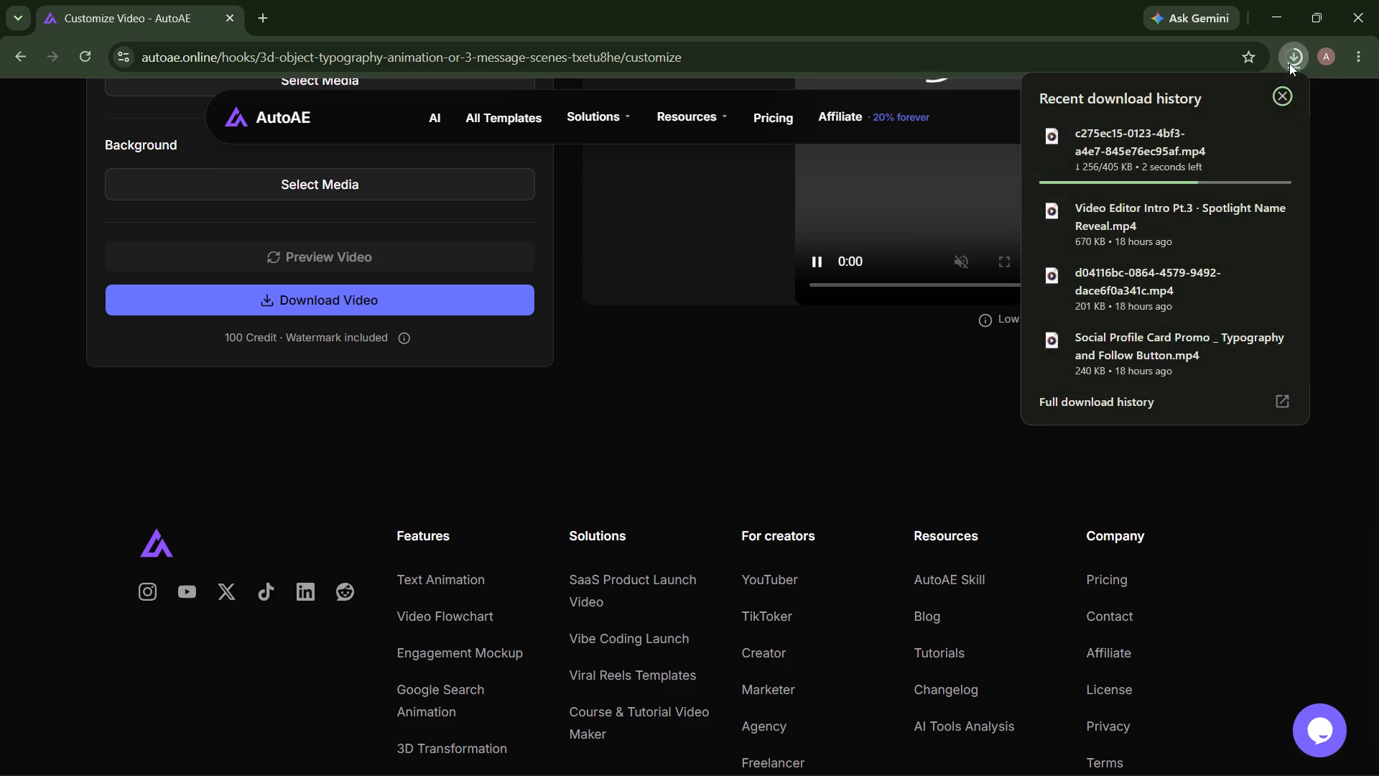
left_click(1344, 160)
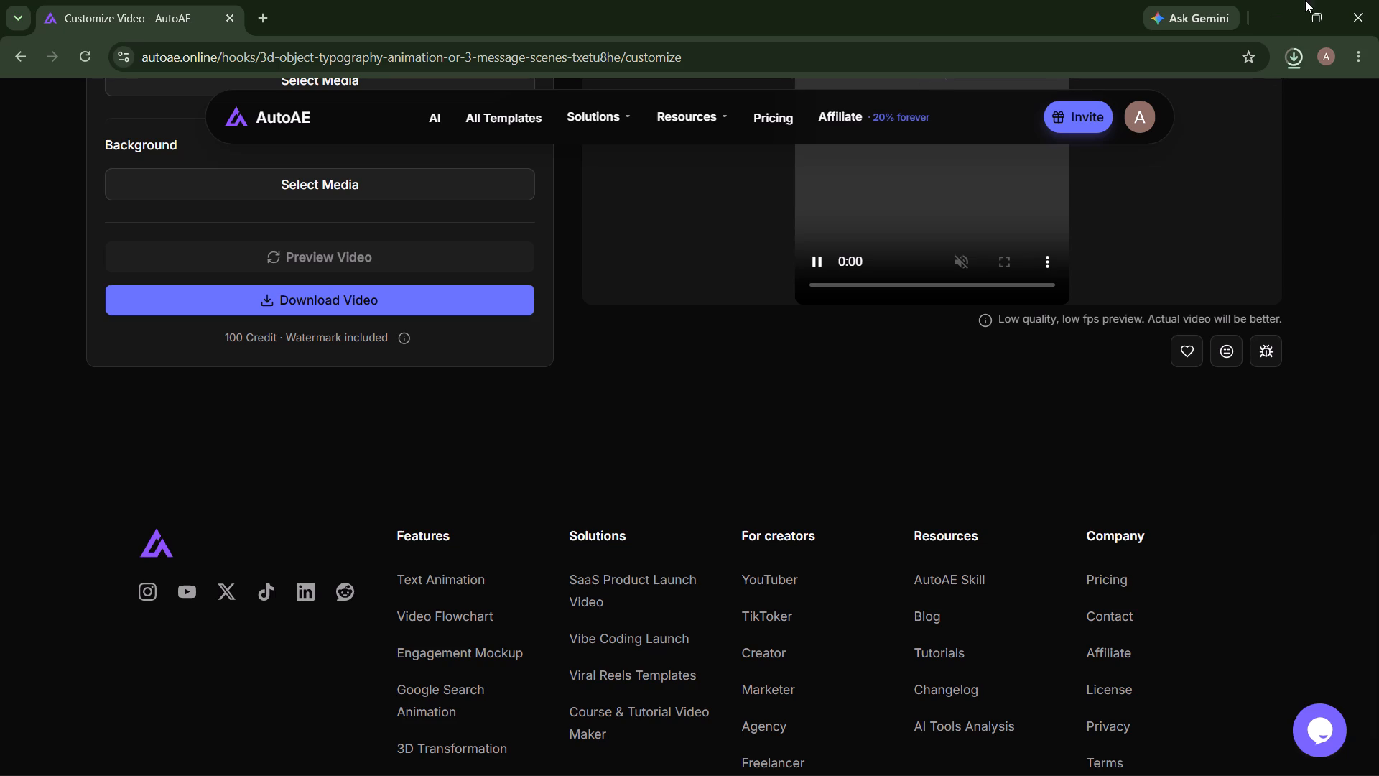
left_click(1295, 57)
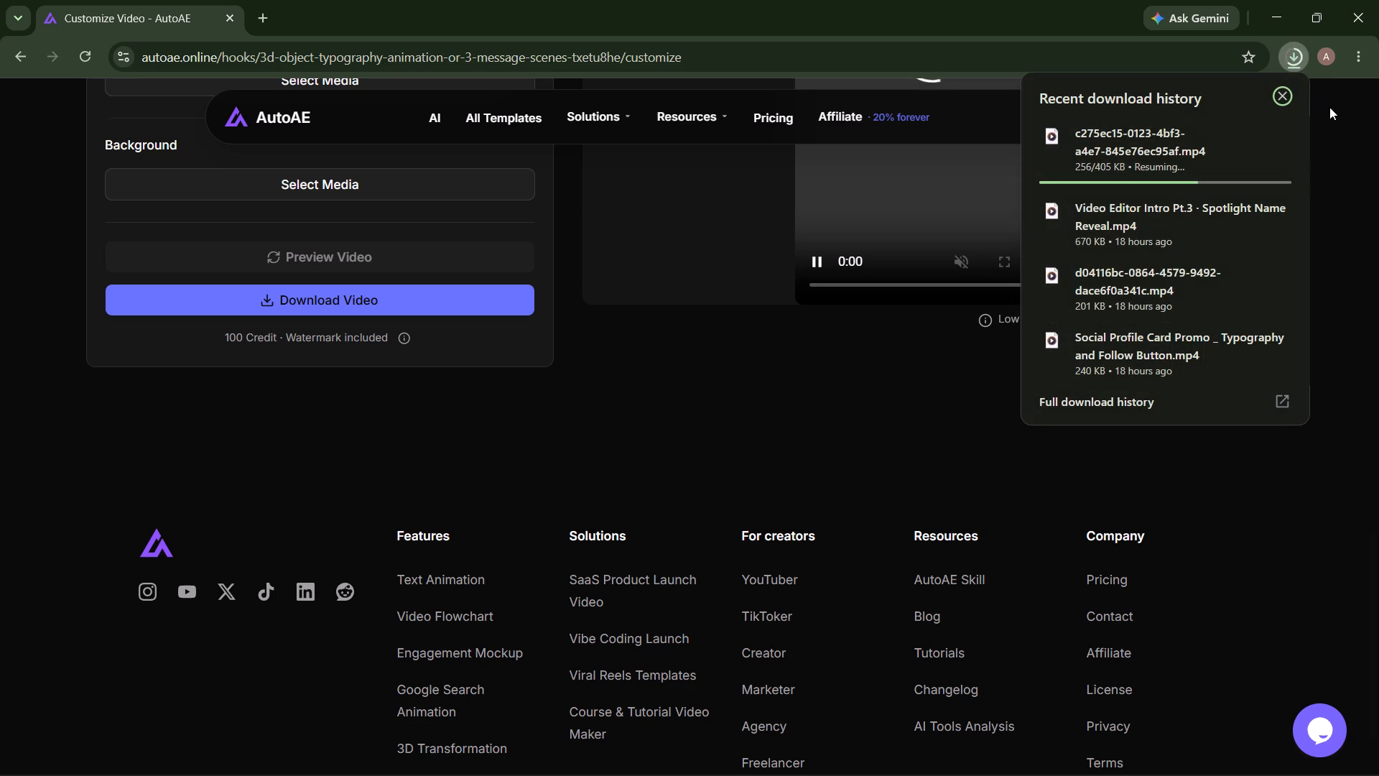
left_click(1336, 124)
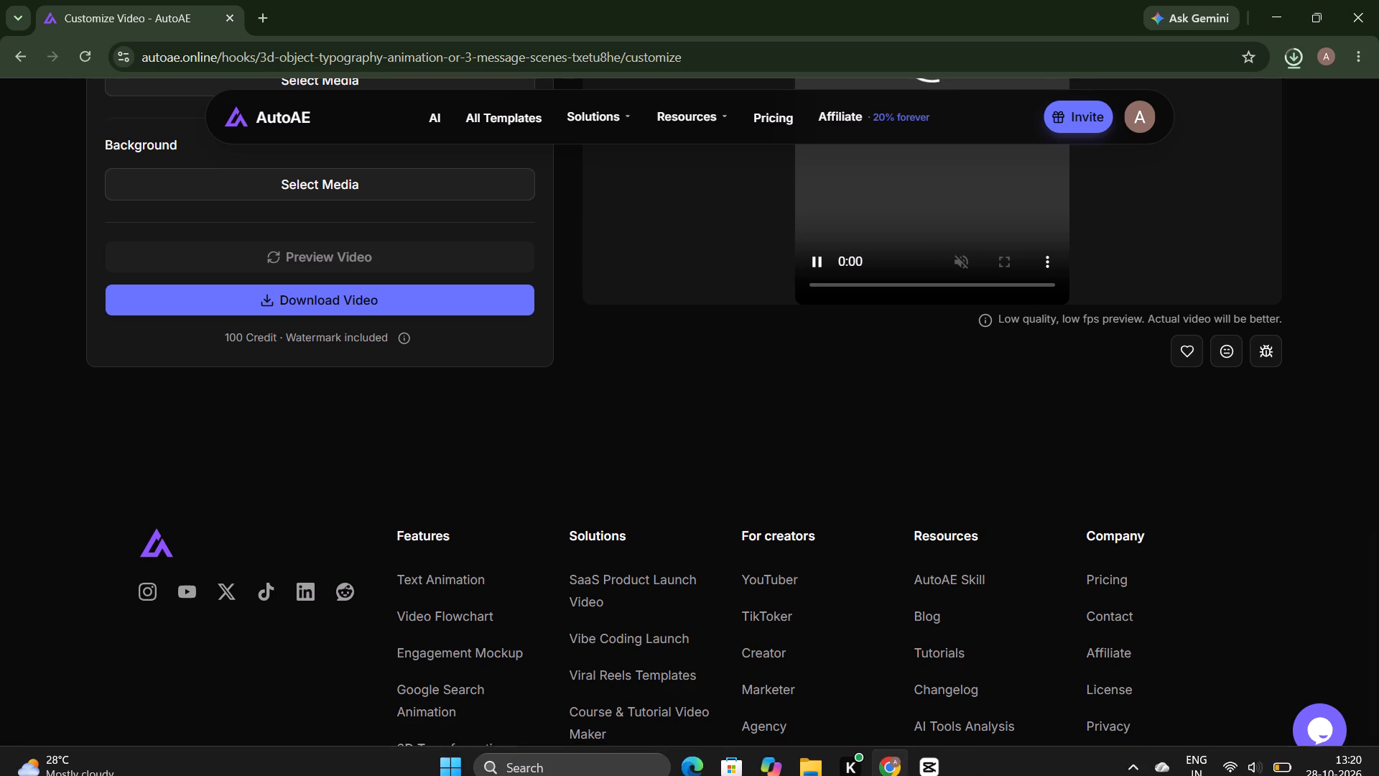
Switch back to CapCut and add the imported video to the timeline.
left_click(928, 775)
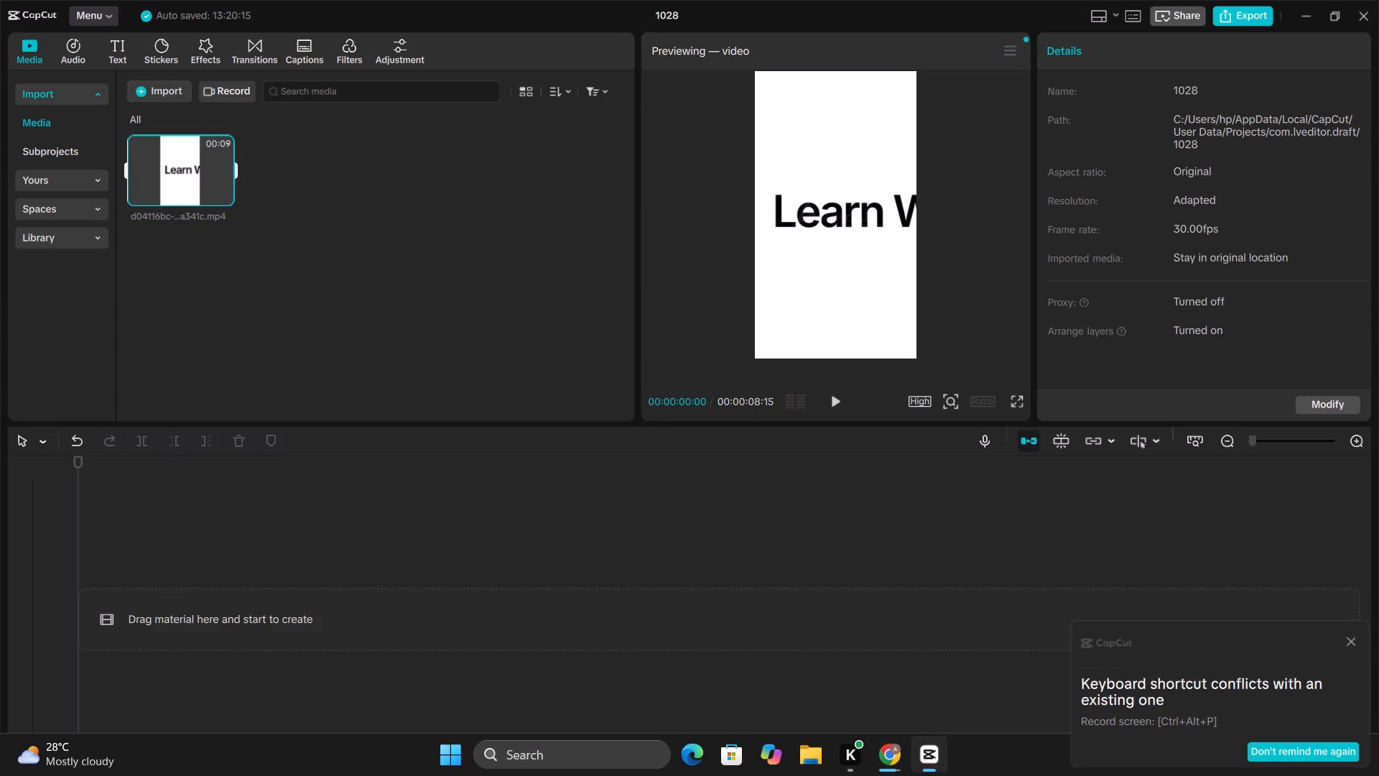
left_click(223, 192)
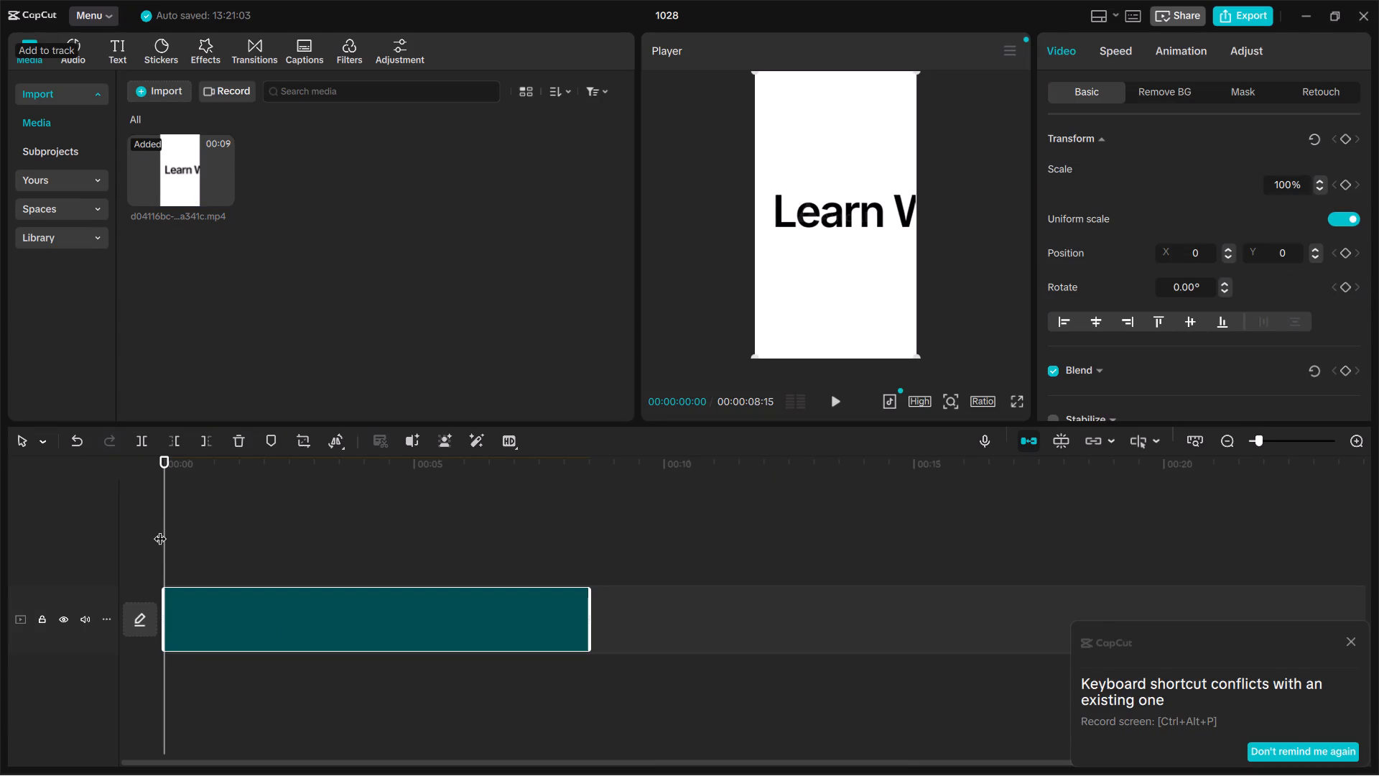
Scrub through the clip's opening title and play it from the start to review it.
left_click_drag(166, 528, 252, 544)
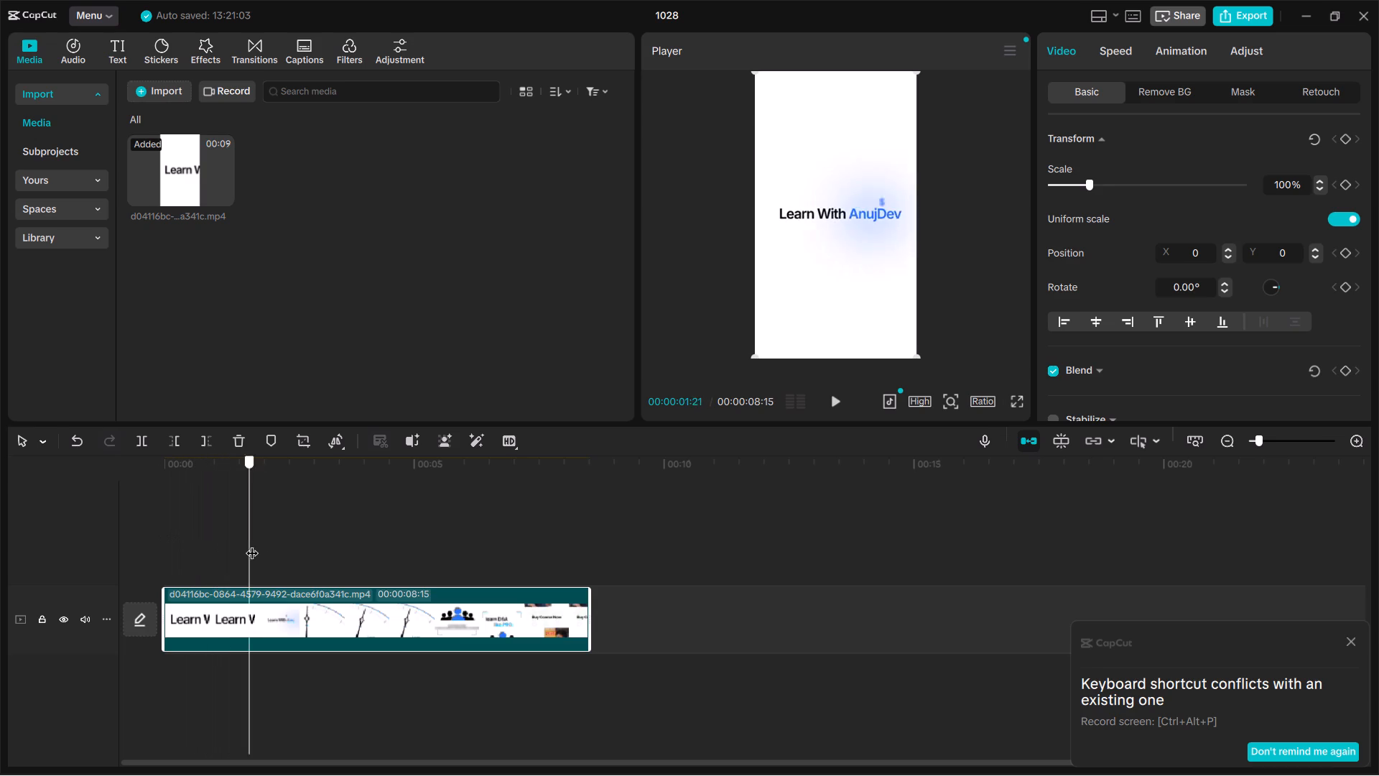
left_click_drag(252, 544, 127, 553)
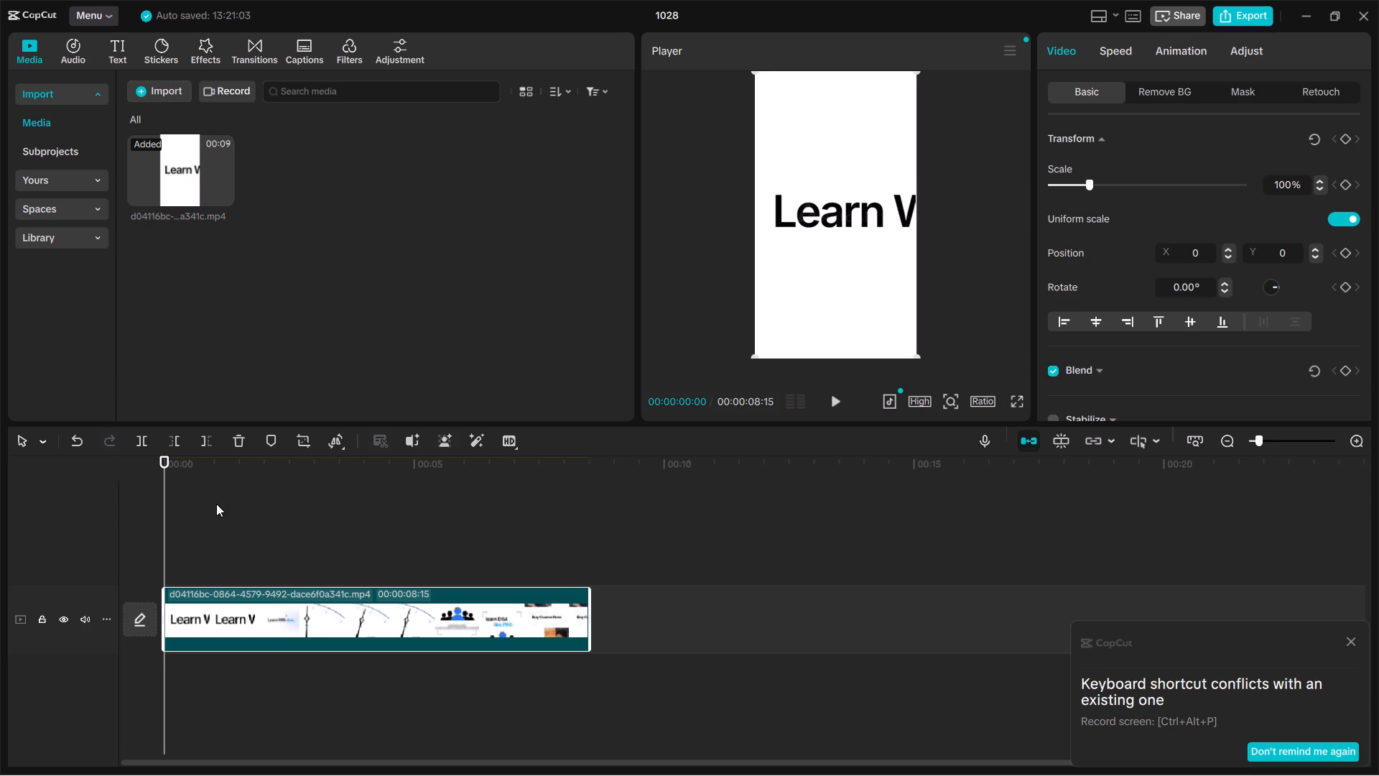
key("space")
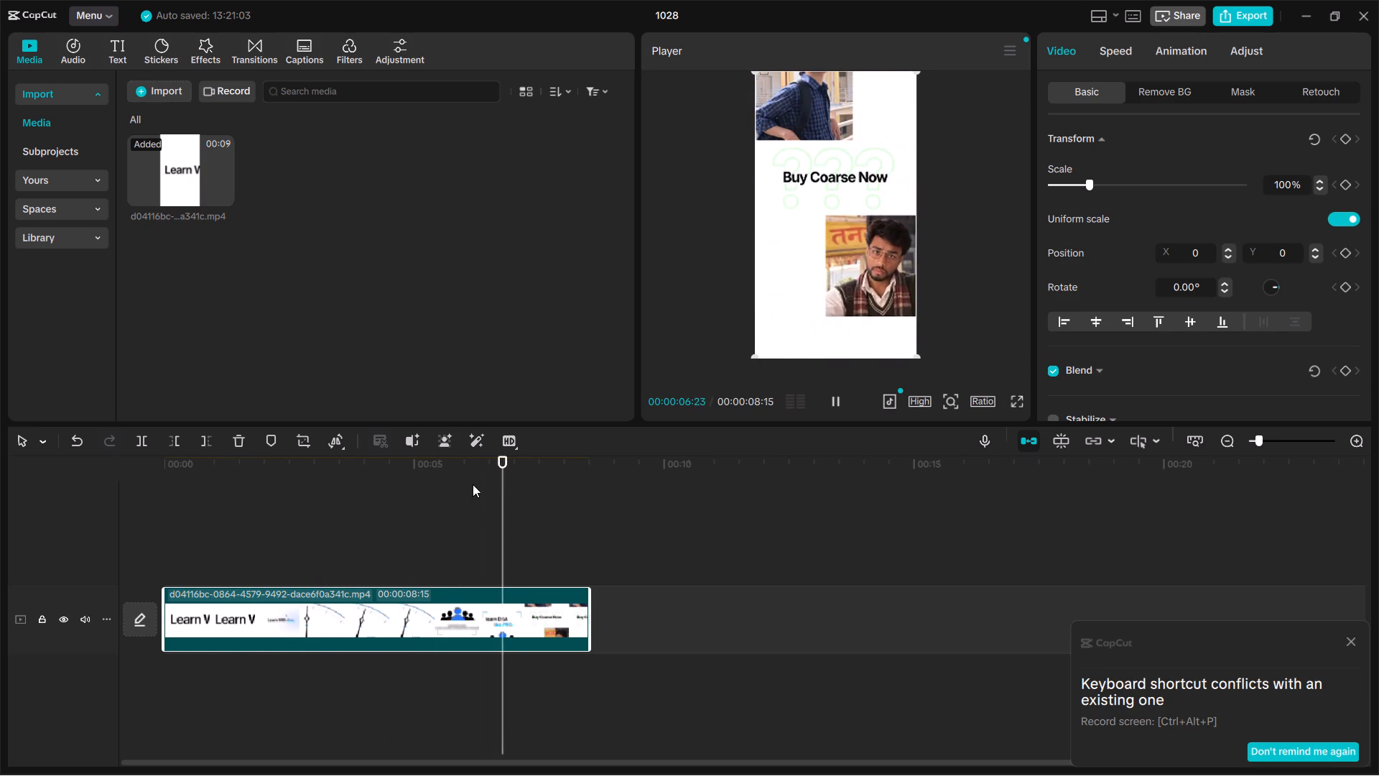
Replay the timeline clip from the start through the clock scene to review its scene changes.
left_click_drag(525, 485, 305, 532)
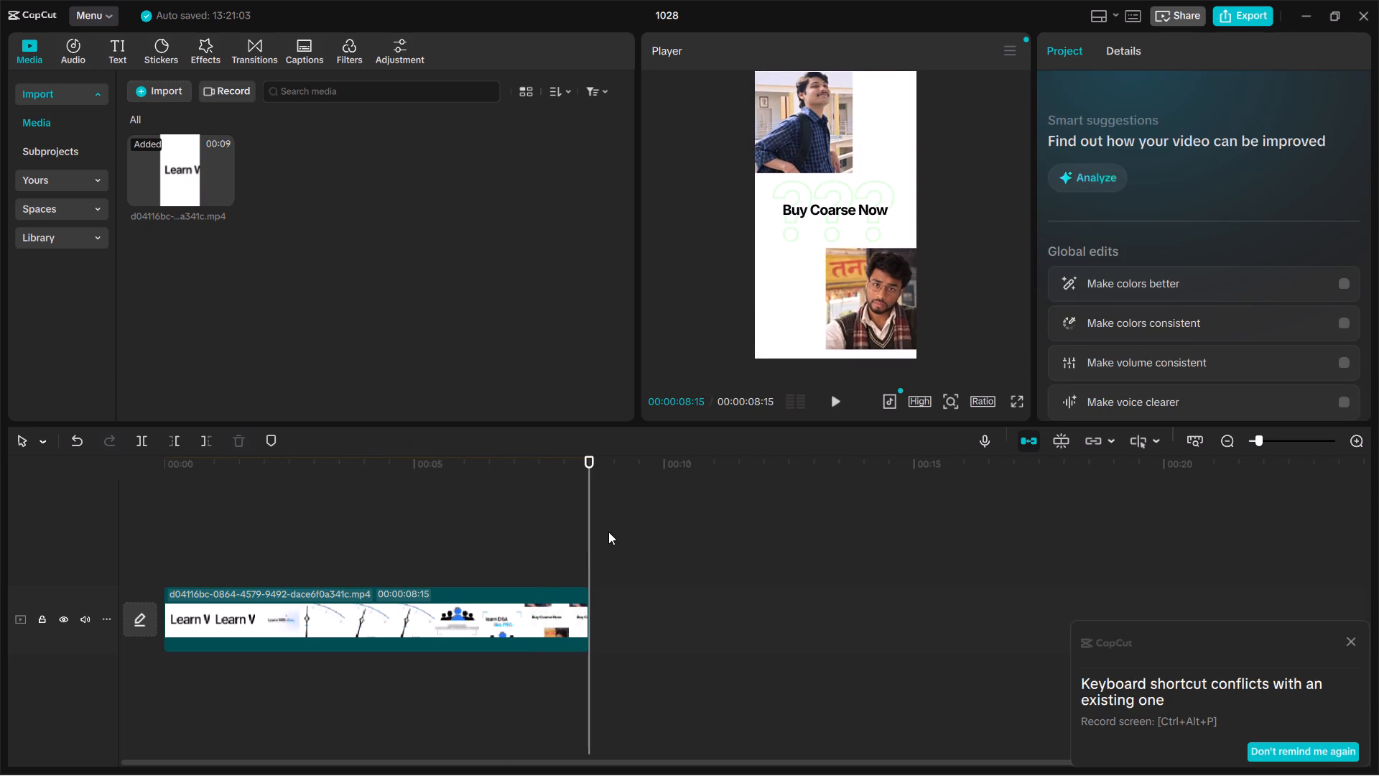
left_click_drag(585, 529, 106, 565)
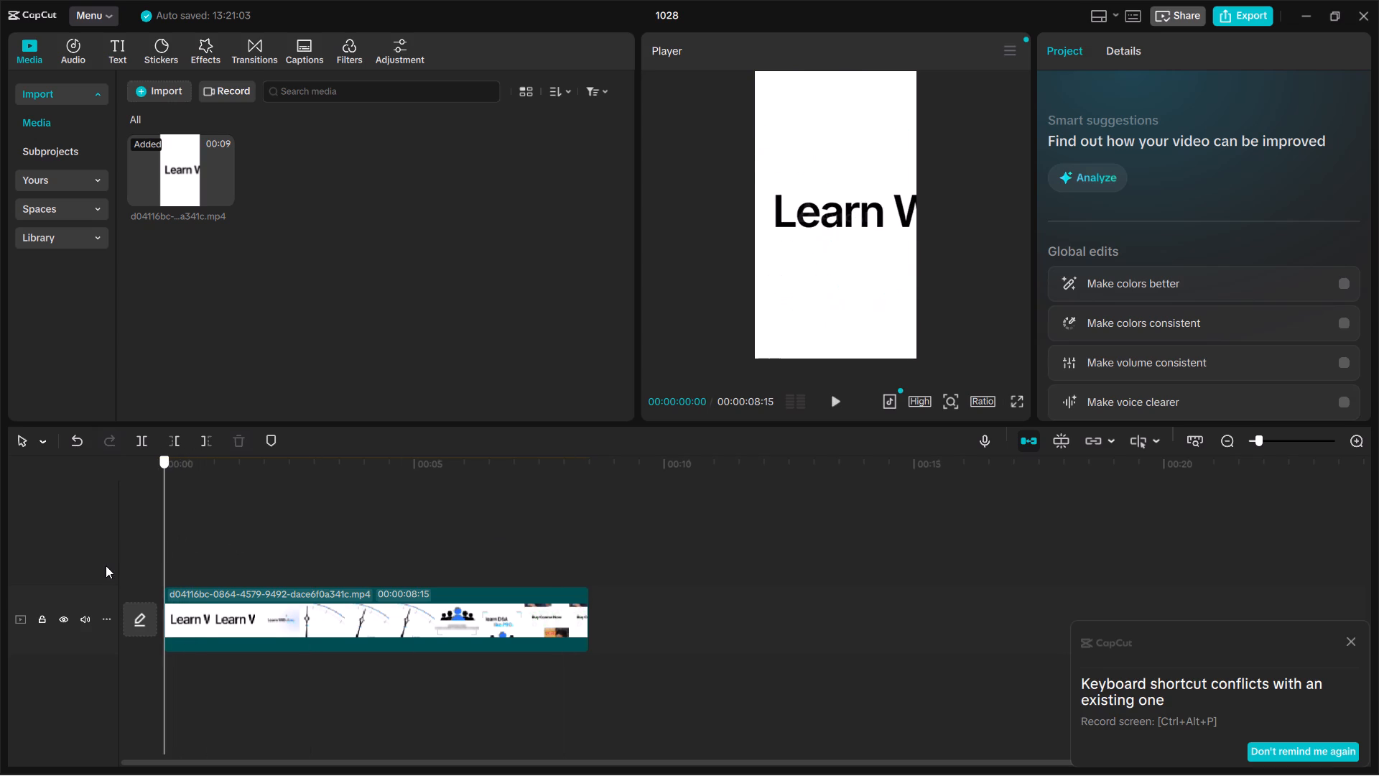
left_click_drag(106, 565, 103, 565)
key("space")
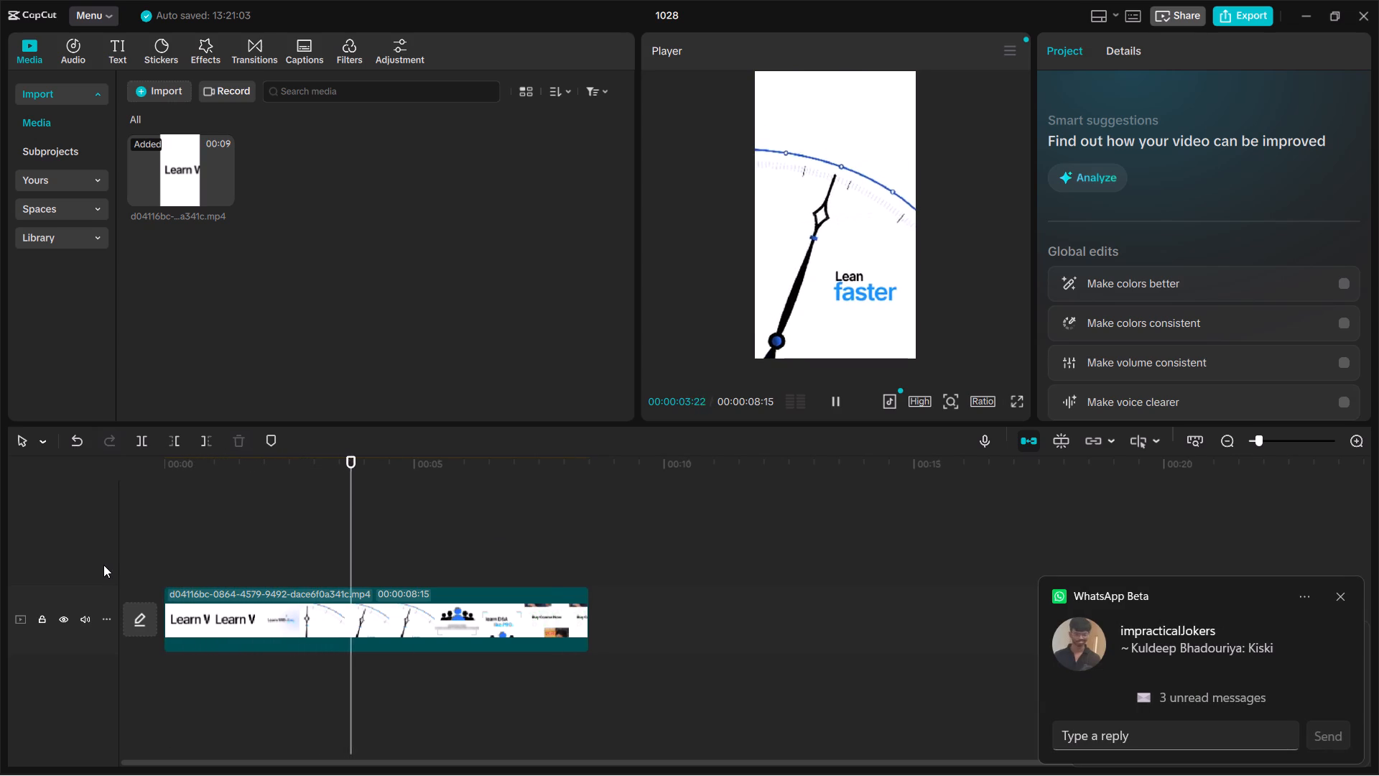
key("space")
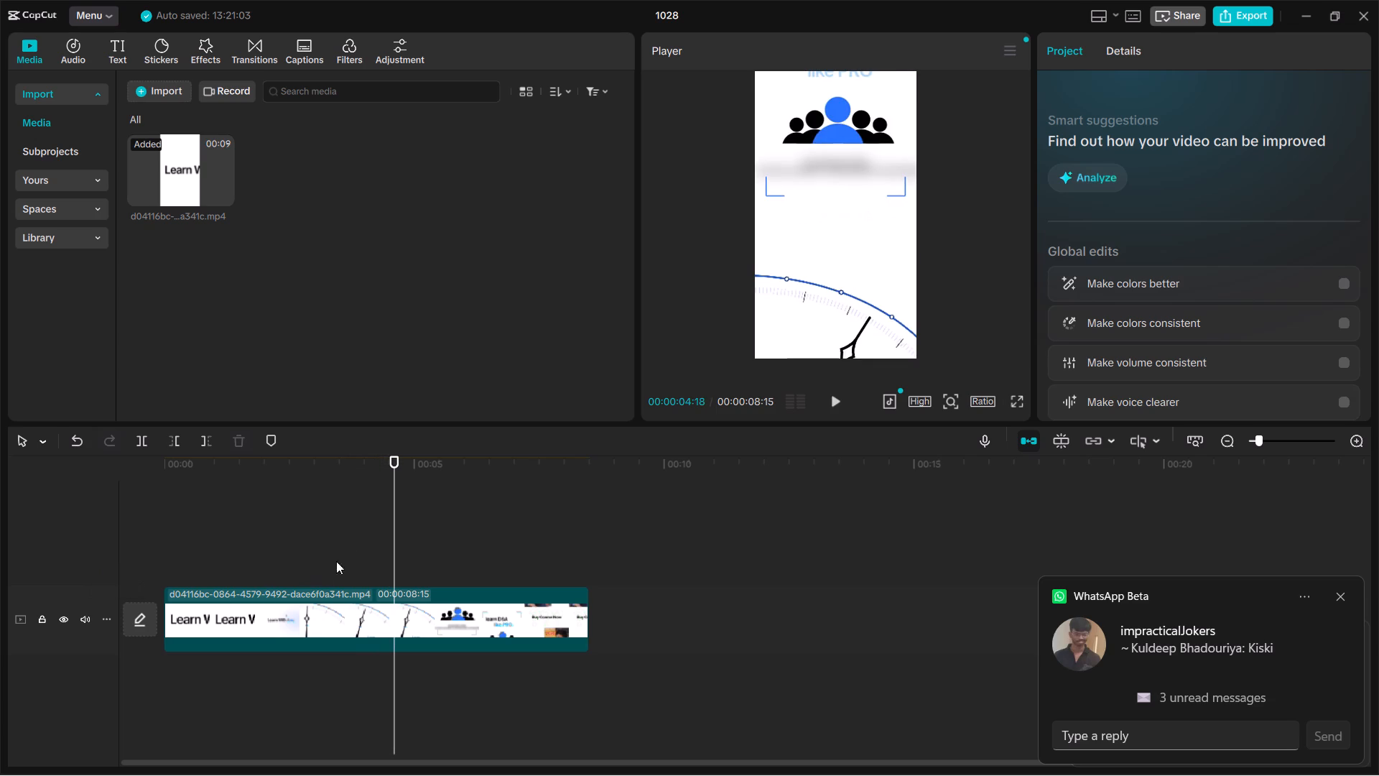
left_click_drag(360, 566, 341, 568)
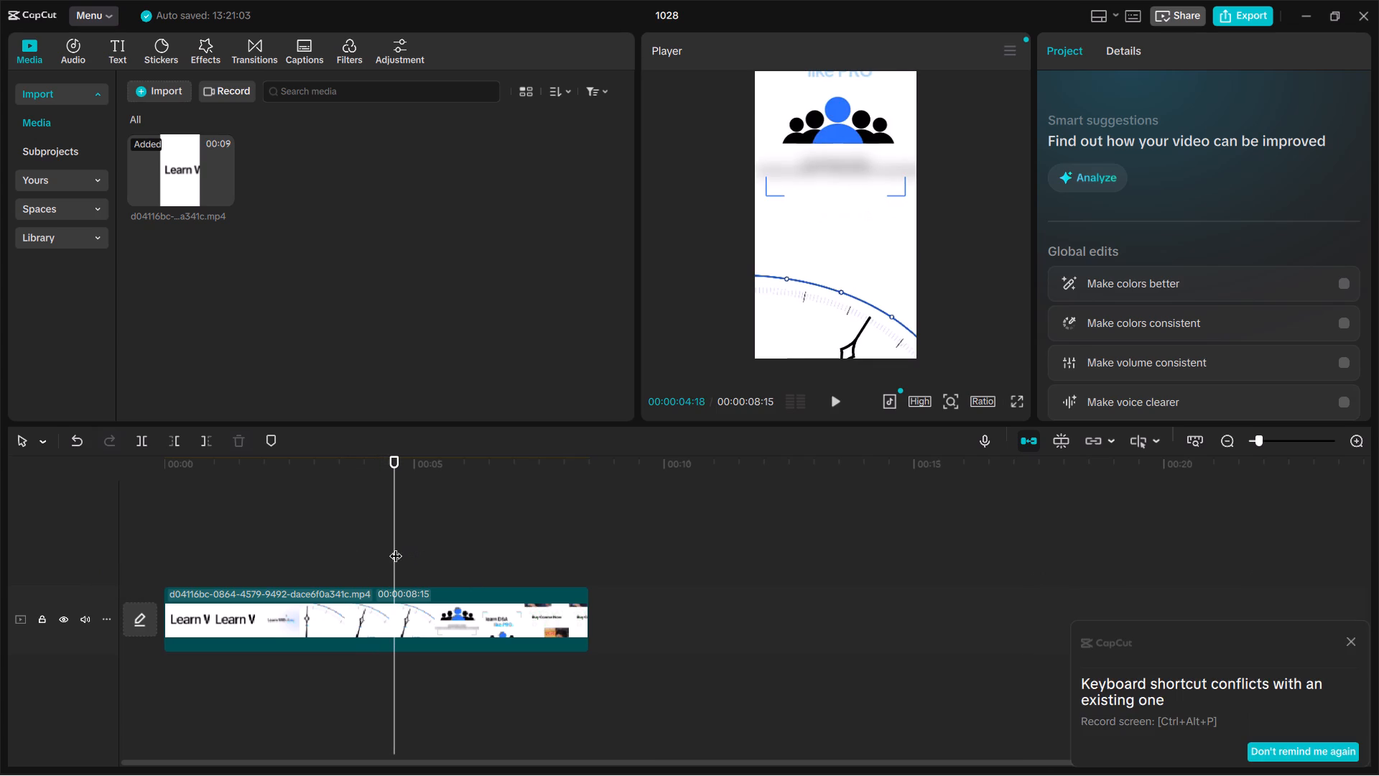
Replay the opening and step frame by frame to place the playhead at 00:00:02:02, where the "Learn With AnujDev" title meets the clock scene.
left_click_drag(394, 550, 141, 581)
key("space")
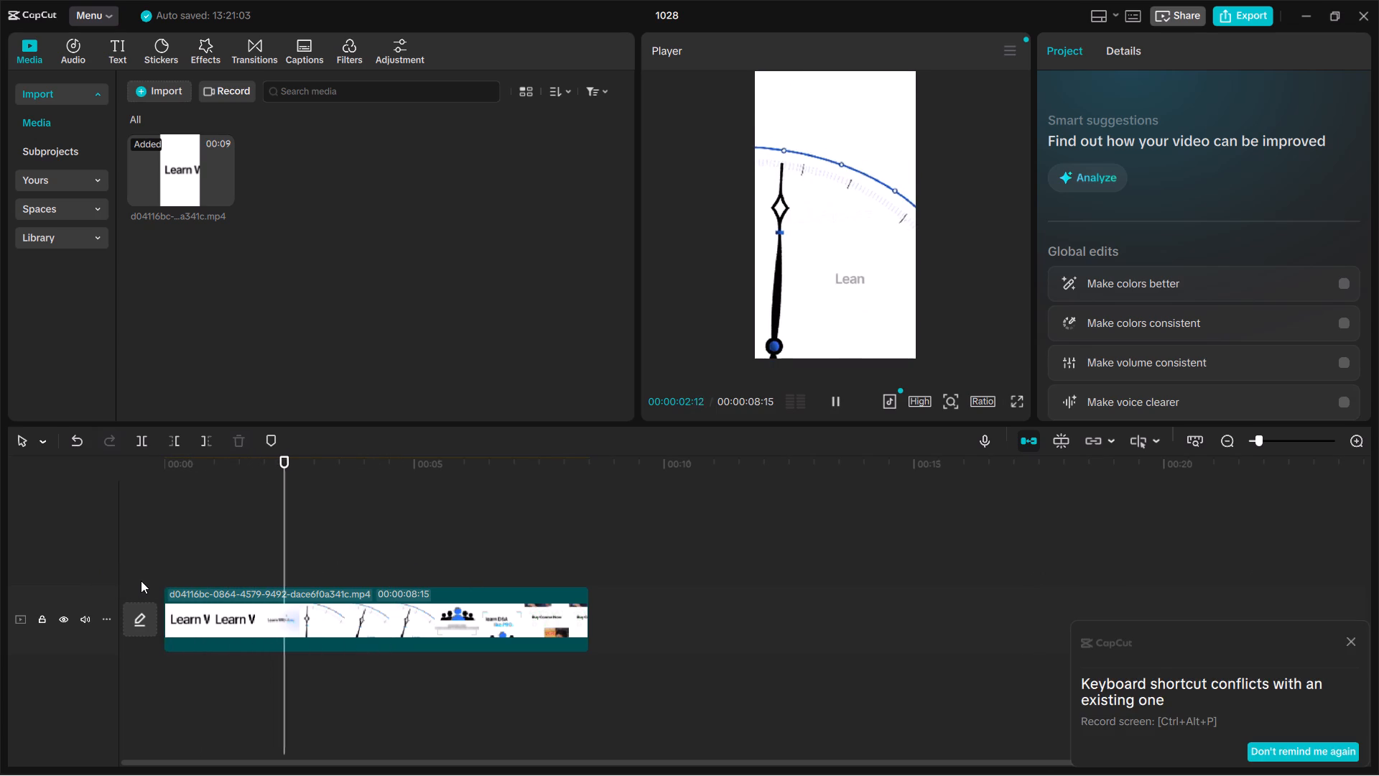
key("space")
key("Left")
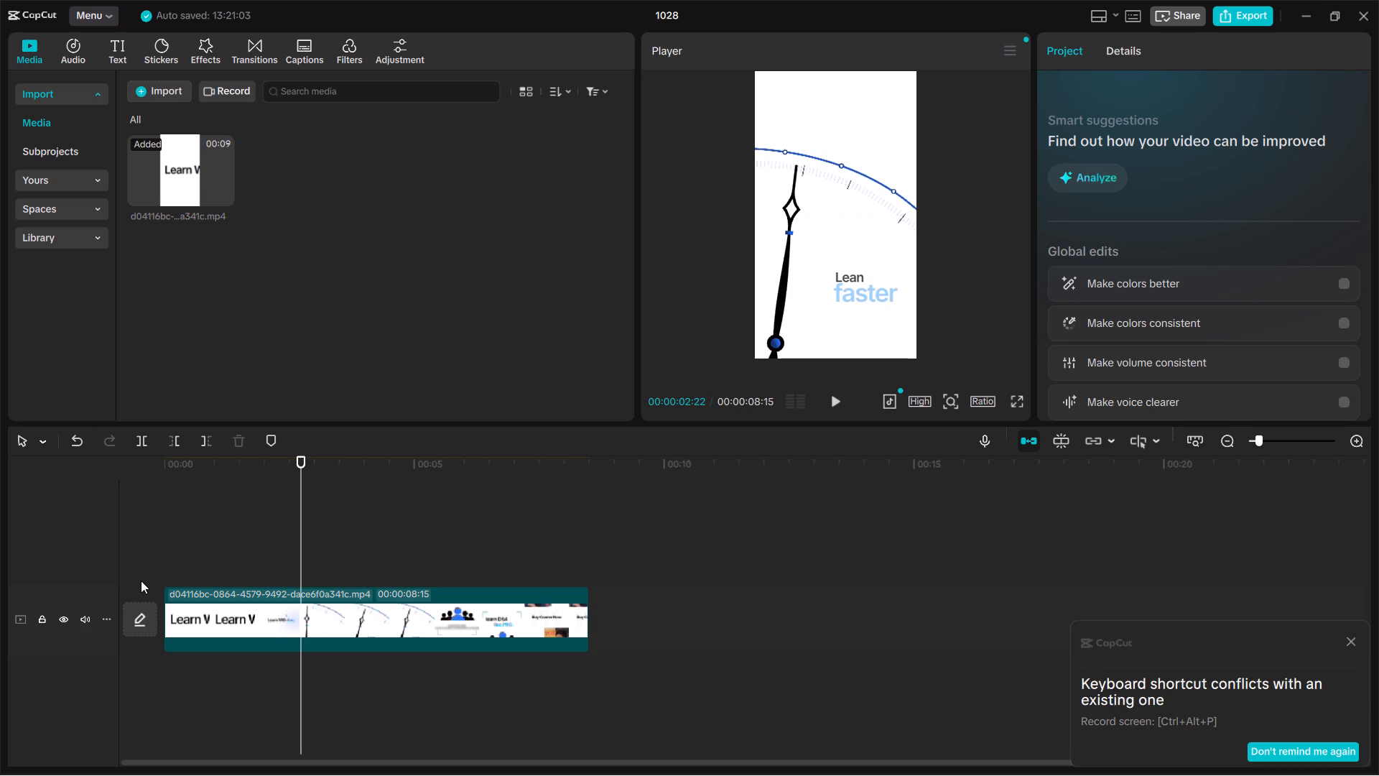
key("Left")
key("Left")
key("Left")
key("Left")
key("Left")
key("Left")
key("Left")
key("Left")
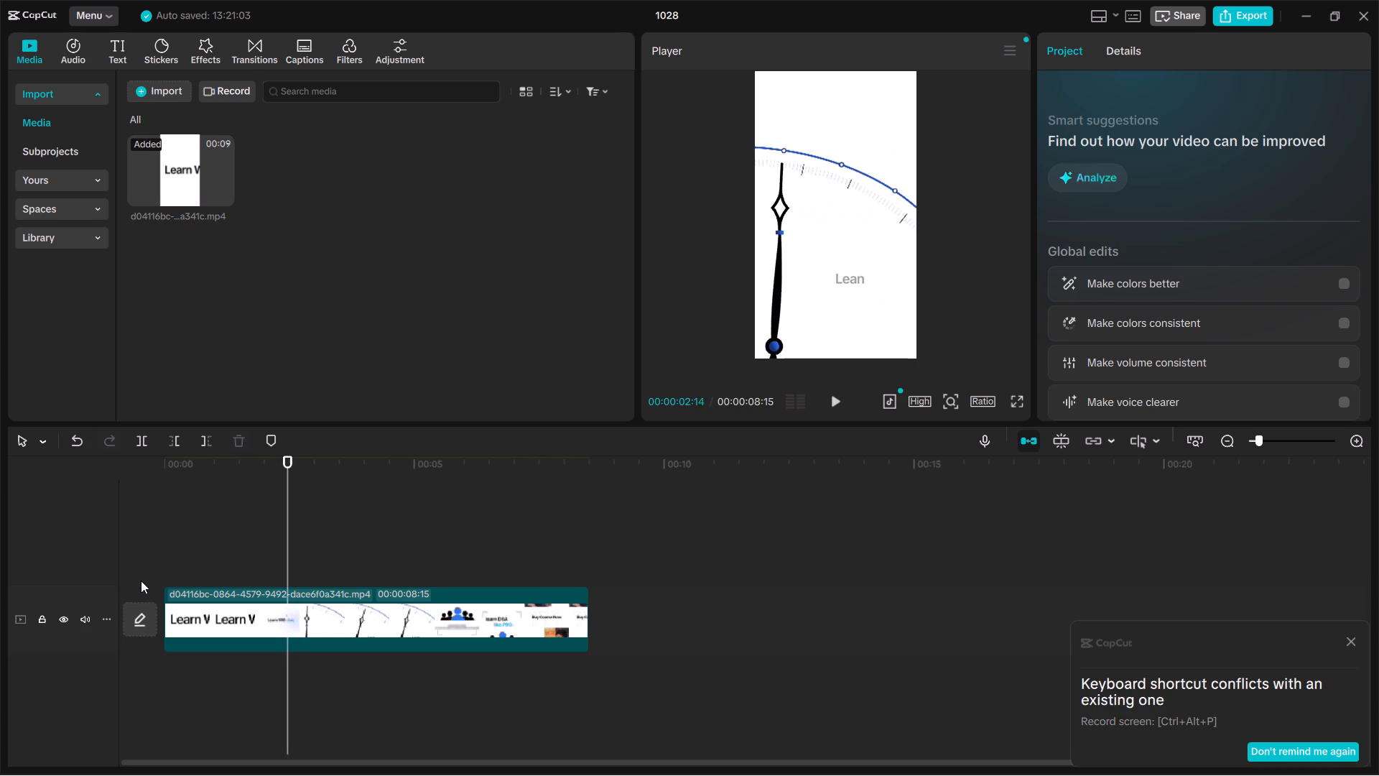
key("Left")
key("Left")
key("Left")
key("Left")
key("Left")
key("Left")
key("Left")
key("Left")
key("Left")
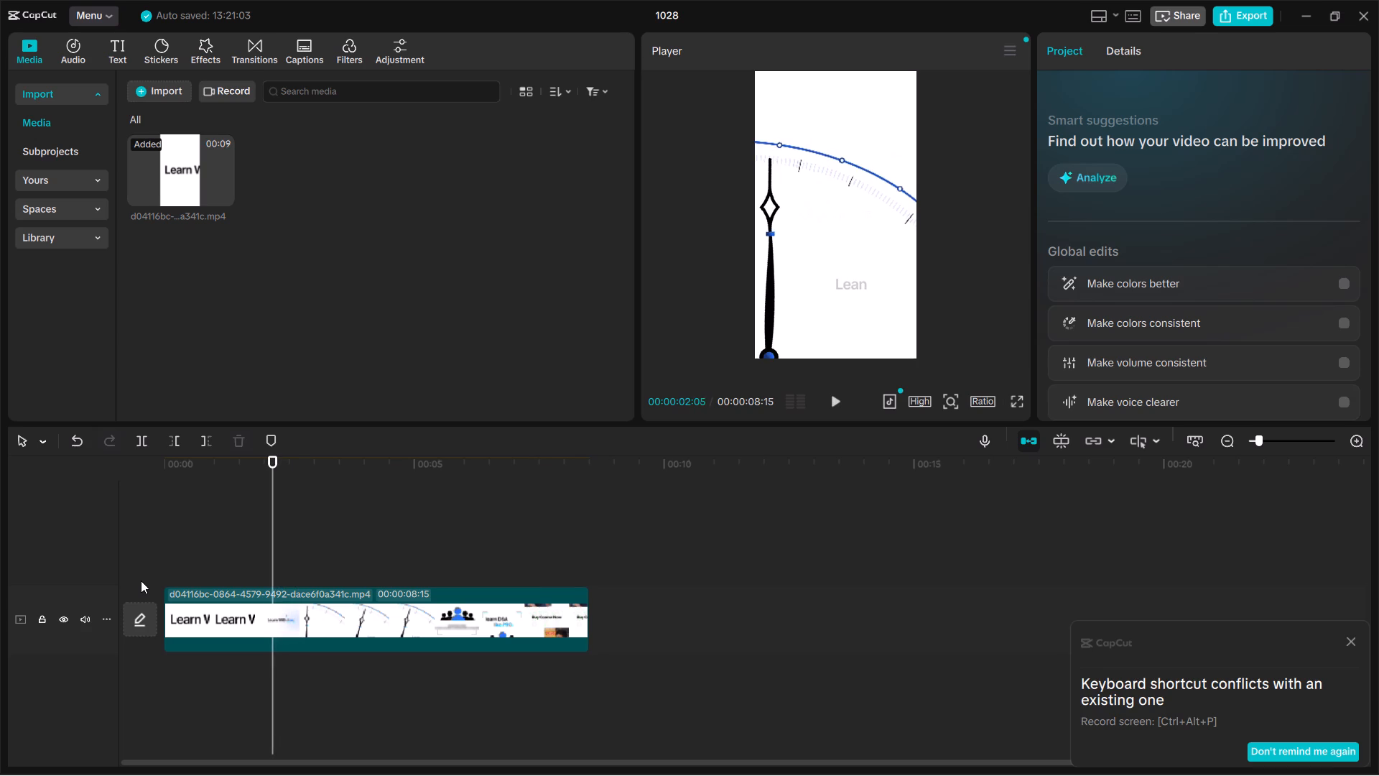
key("Left")
key("Left")
key("Left")
key("Left")
key("Right")
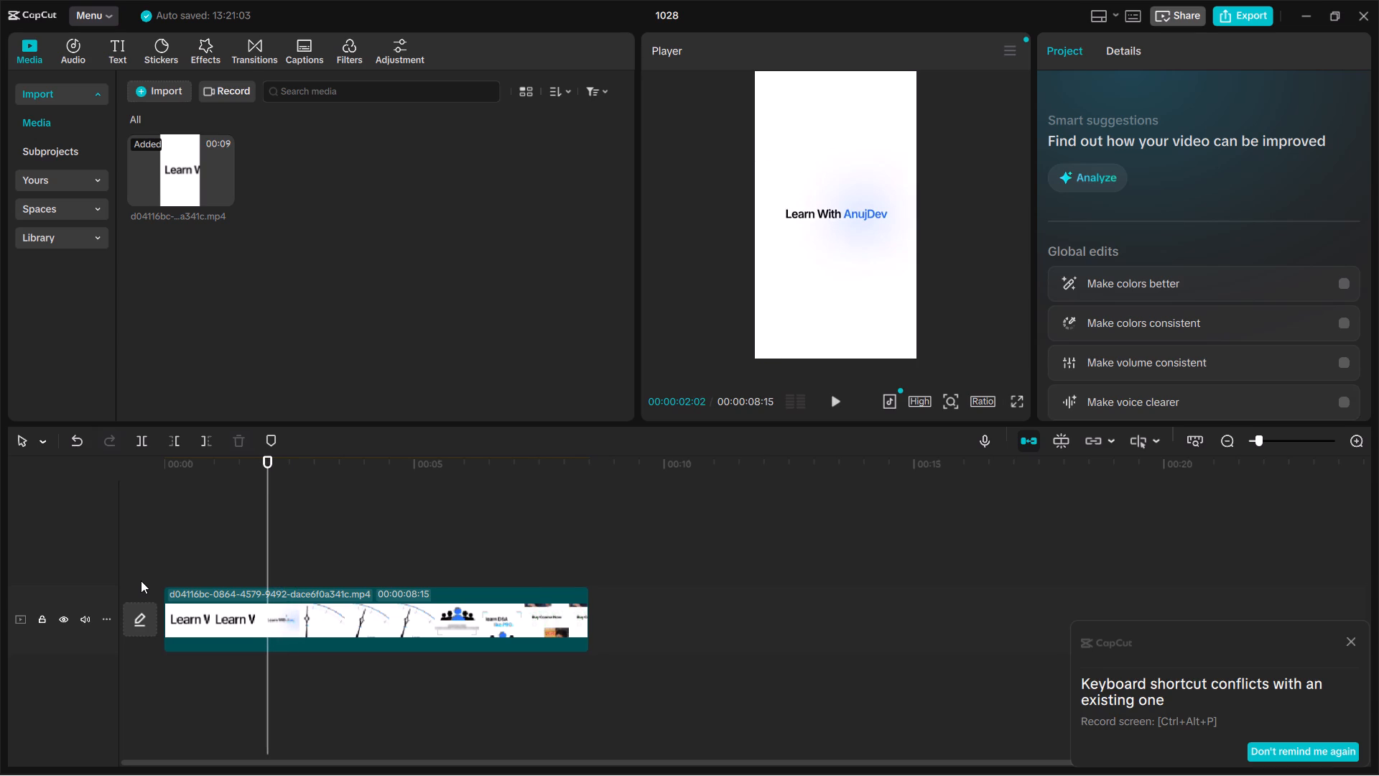
Find the cut point in the opening title frame by frame and split the clip at 00:00:01:22.
key("Right")
key("Left")
key("Left")
key("Left")
key("Left")
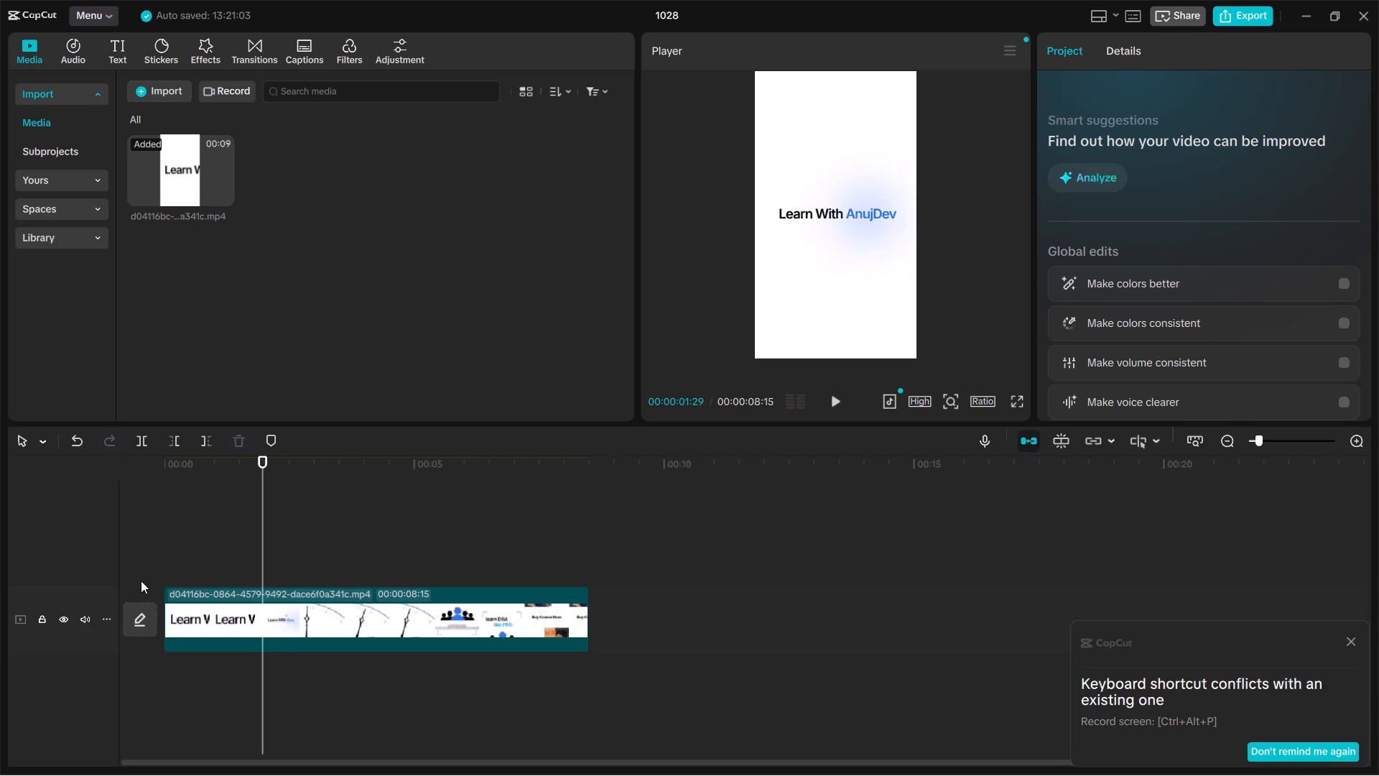
key("Left")
key("Left")
key("Left")
key("Left")
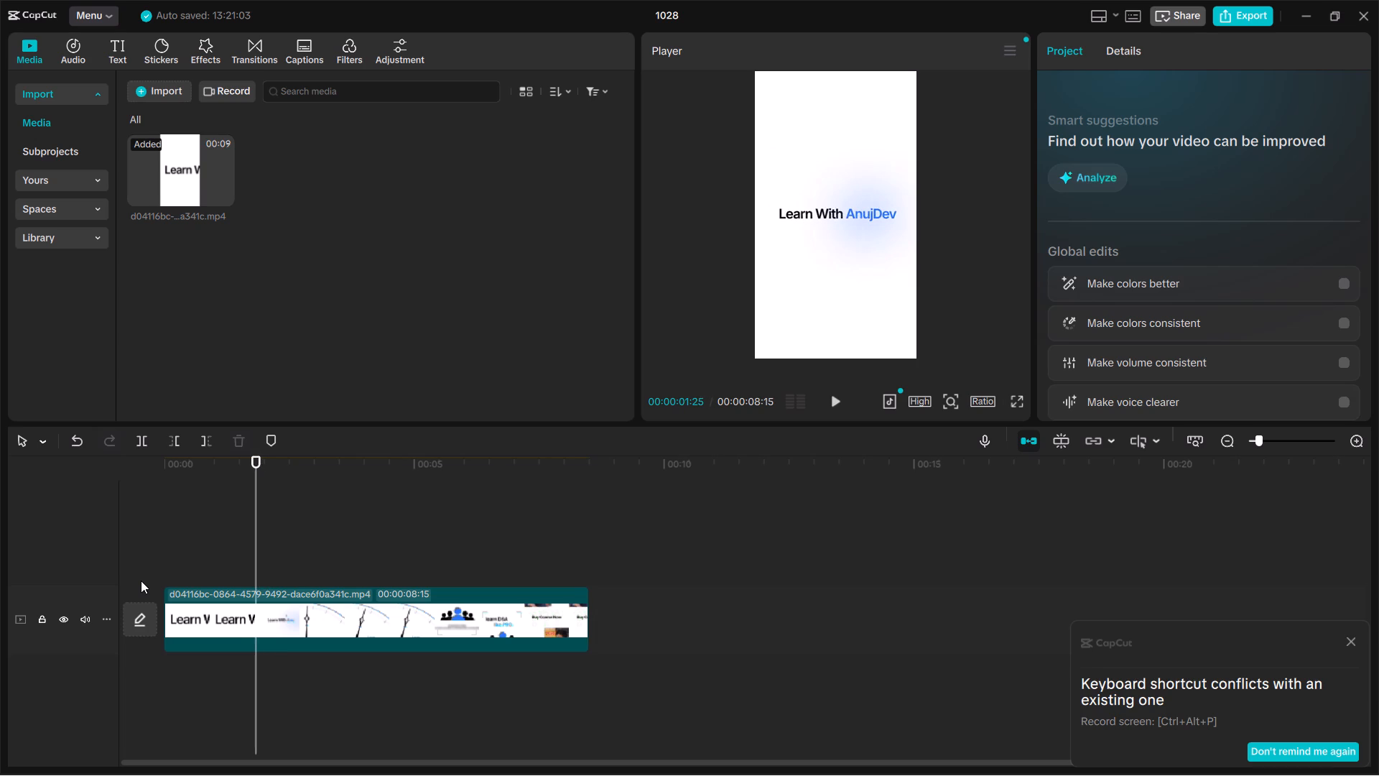
key("Left")
key("Left")
key("Left")
key("Left")
key("Left")
key("Left")
key("Left")
key("Left")
key("Left")
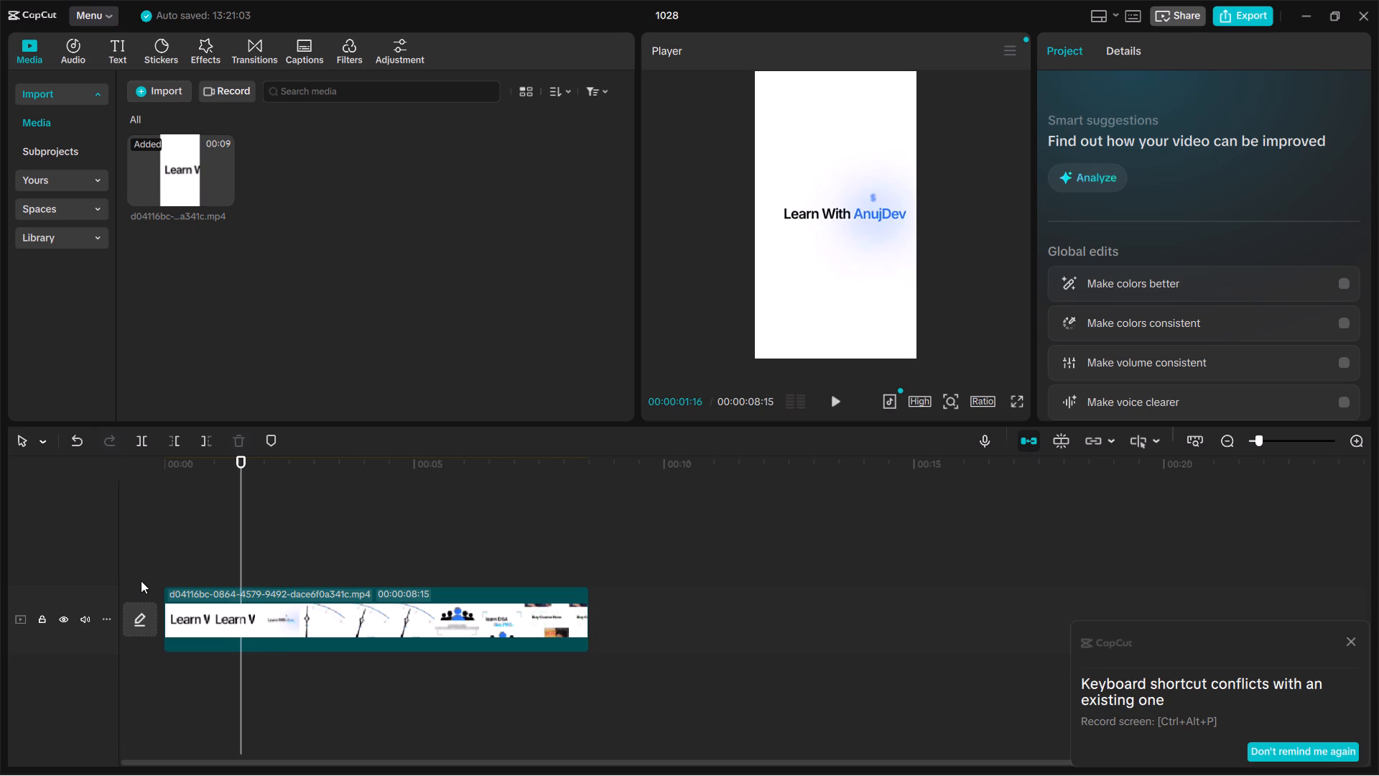
key("Left")
key("Left")
key("Left")
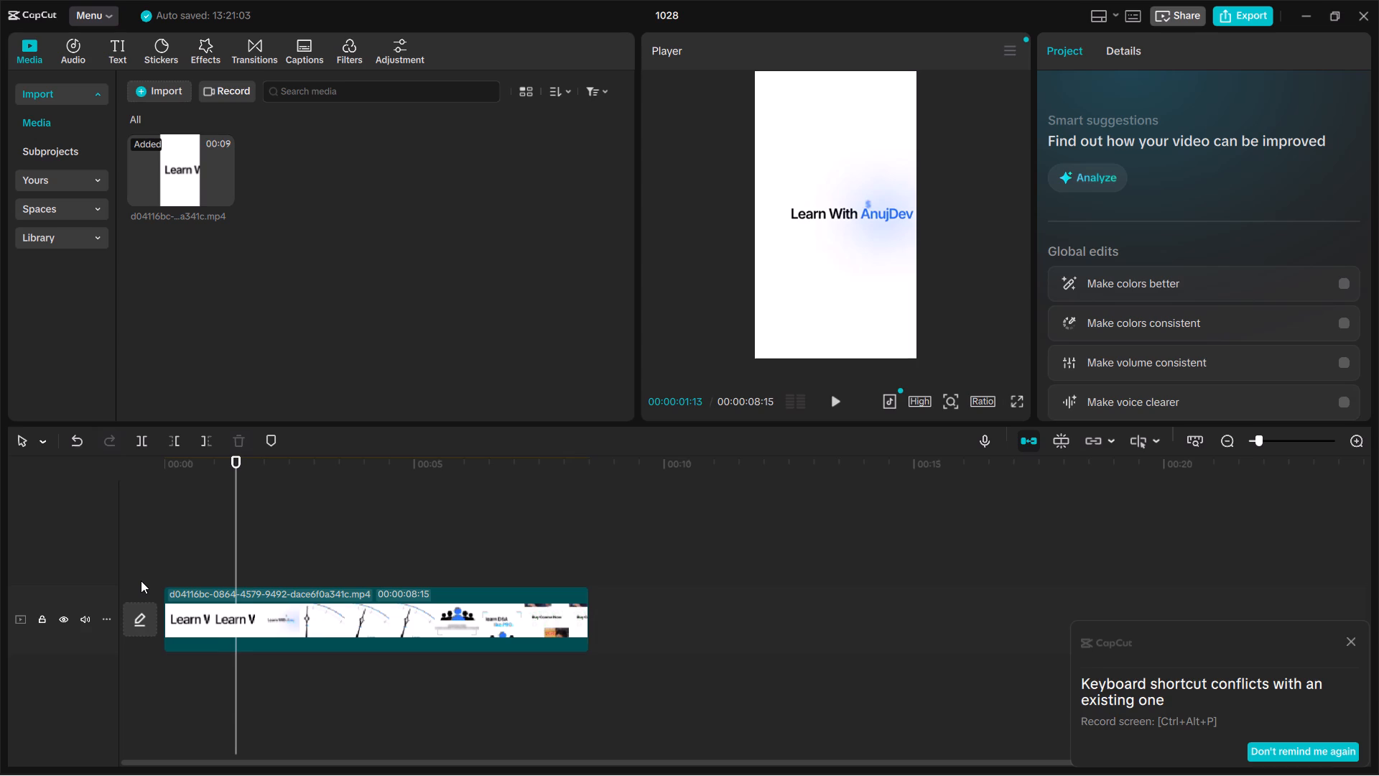
key("Right")
key("Right")
key("Right")
key("Right")
key("Right")
key("Right")
key("Right")
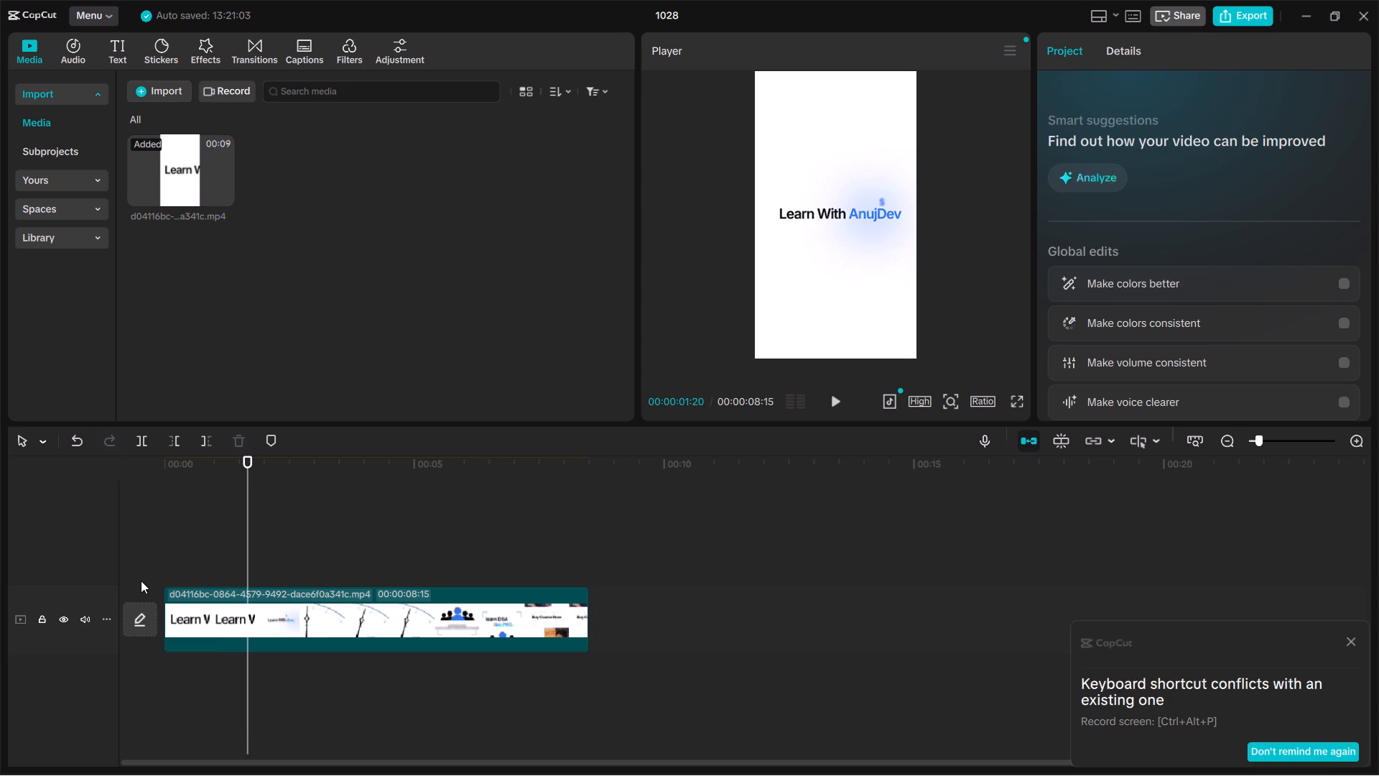
key("Right")
key("Right")
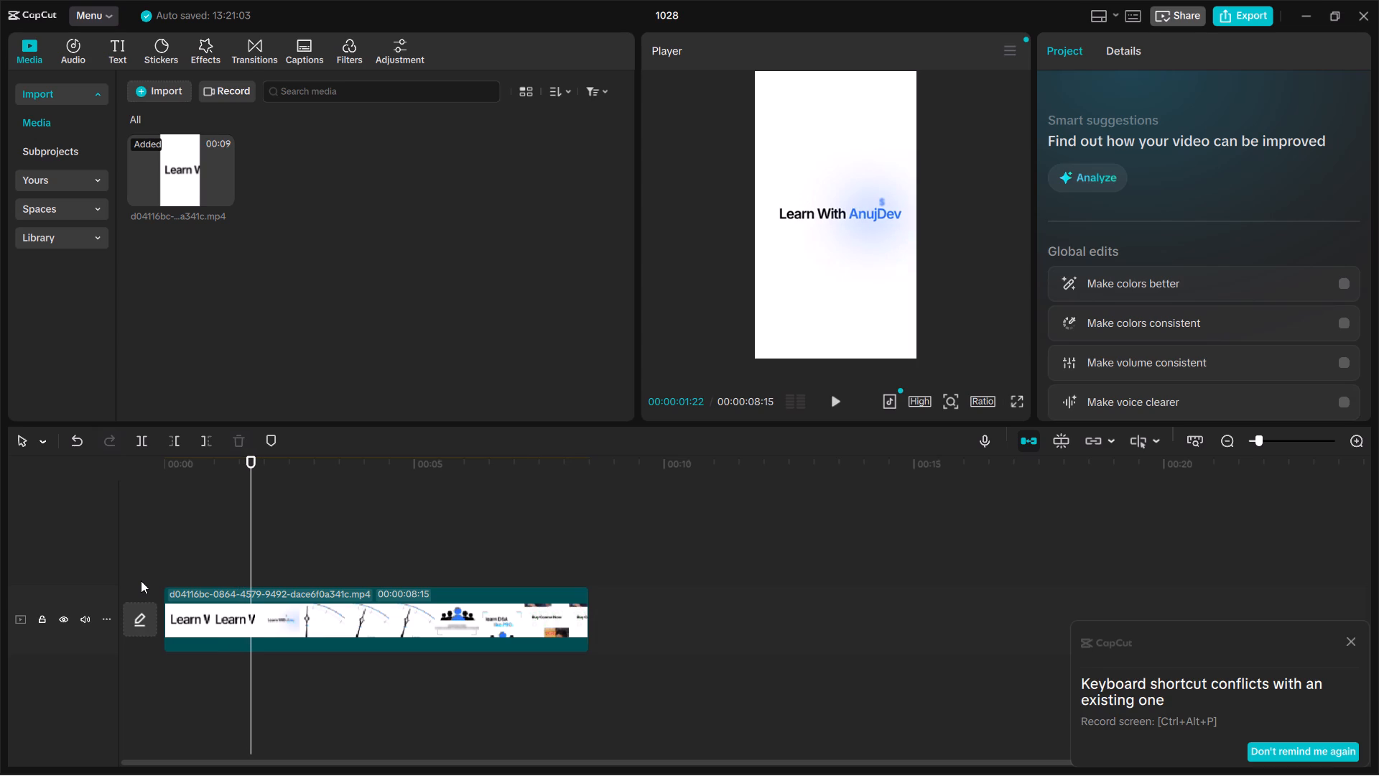
key("ctrl+b")
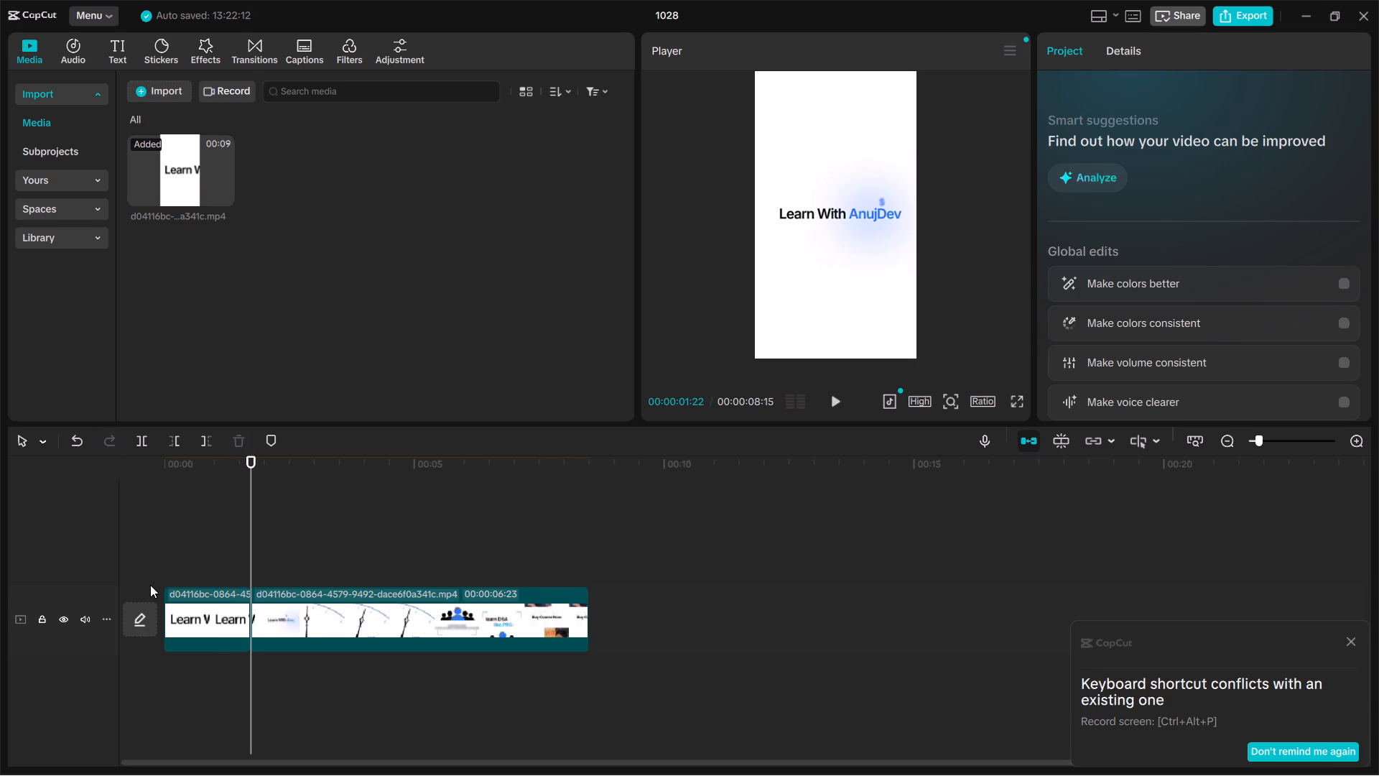
Play the timeline from the start and pause just past the split, at about 00:00:01:24.
left_click_drag(253, 532, 128, 548)
key("space")
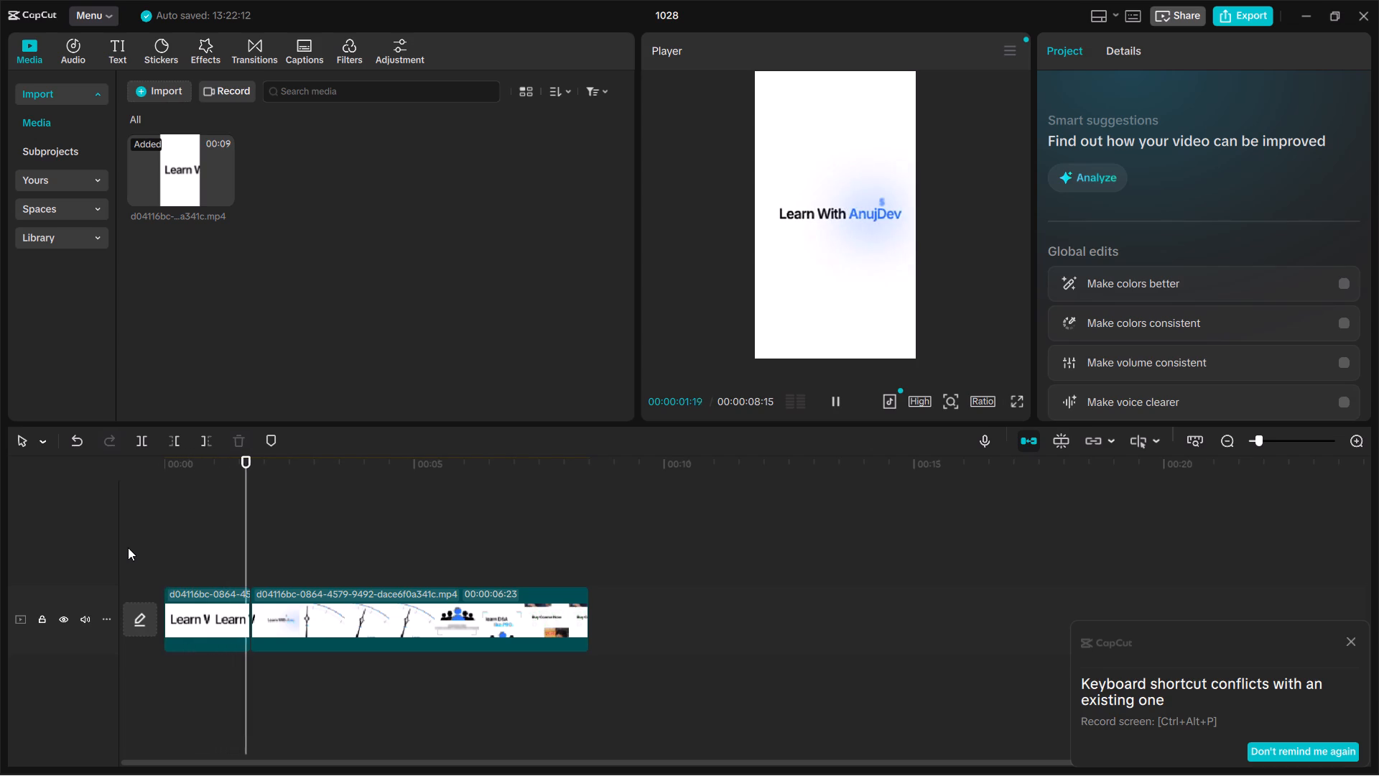
key("space")
Open the media import file picker to look through the Downloads folder.
left_click(154, 94)
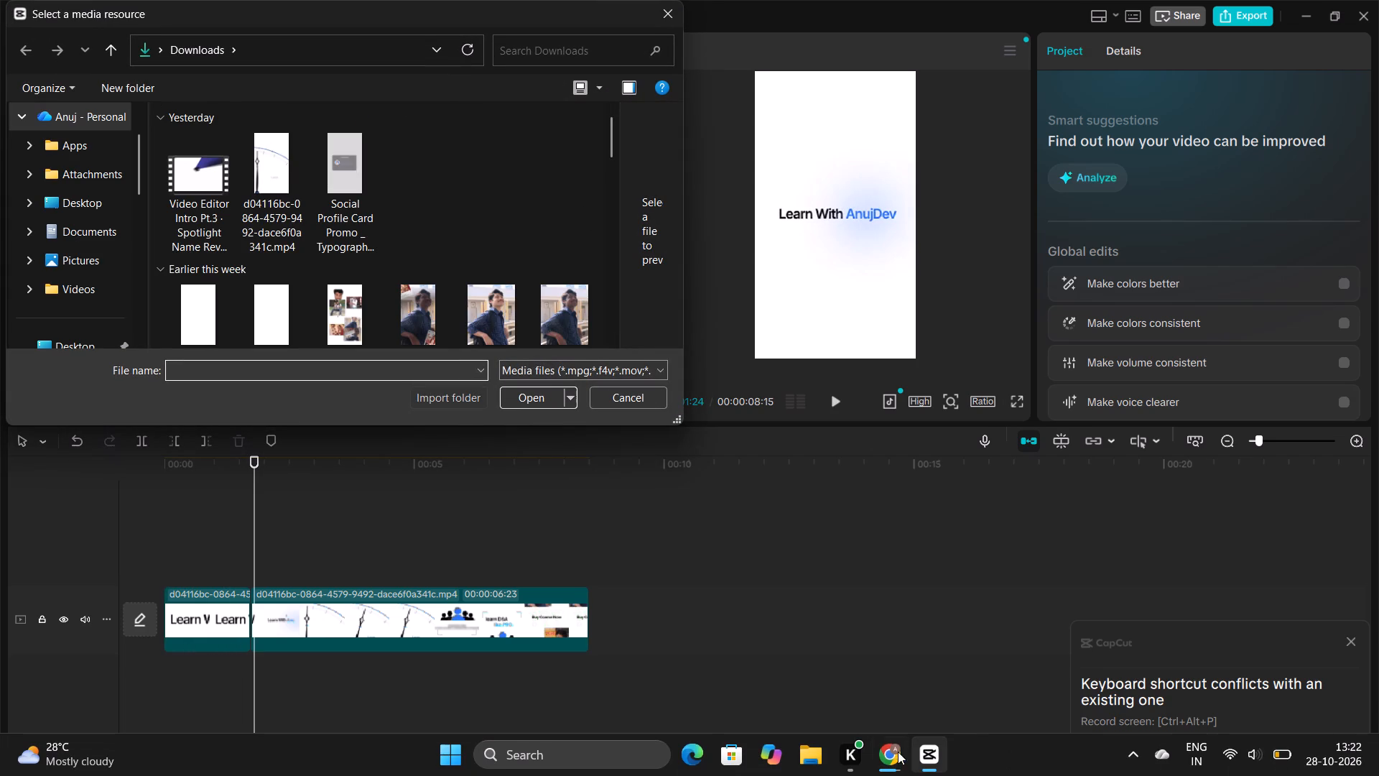
Switch to Chrome and request the full video download of the customized 3D Object Typography Animation template.
left_click(881, 755)
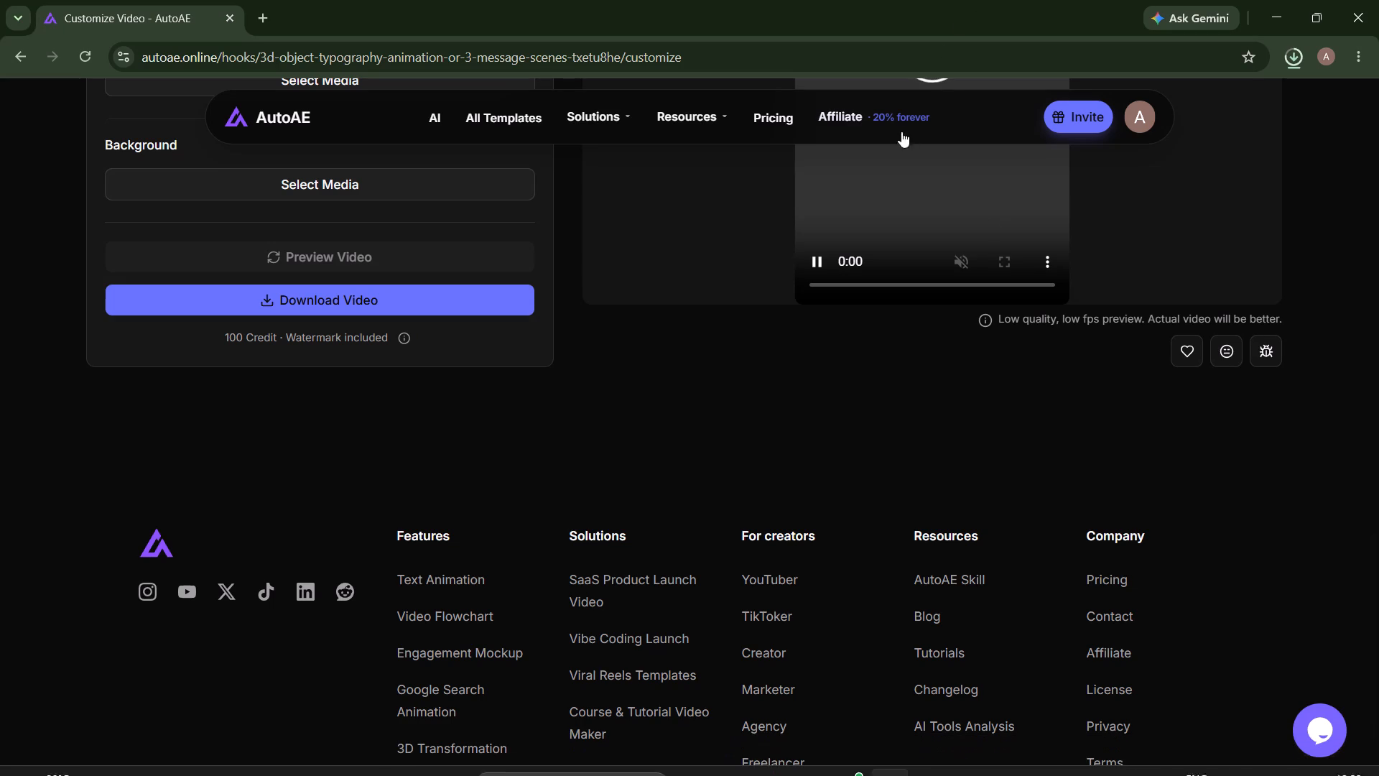
scroll(659, 322, "up", 15)
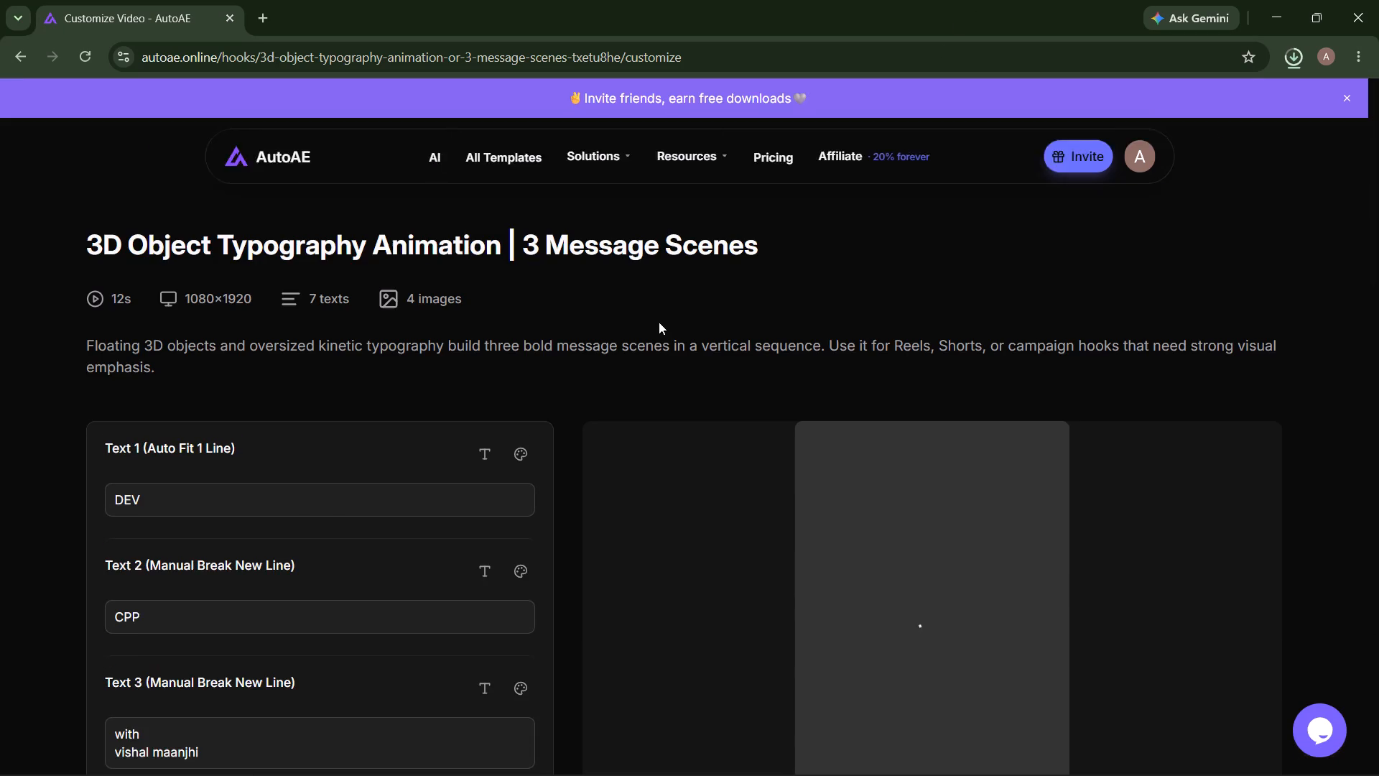
scroll(655, 317, "down", 8)
left_click(361, 205)
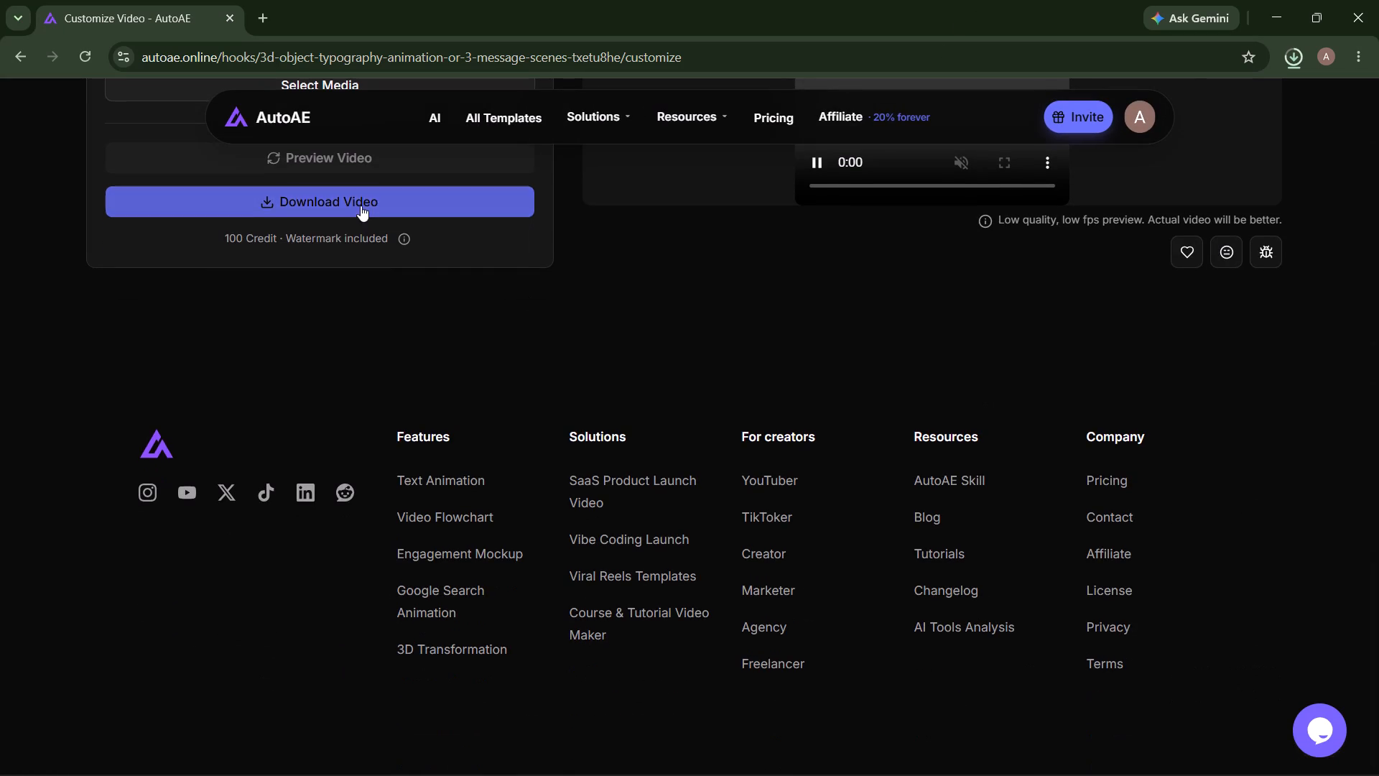
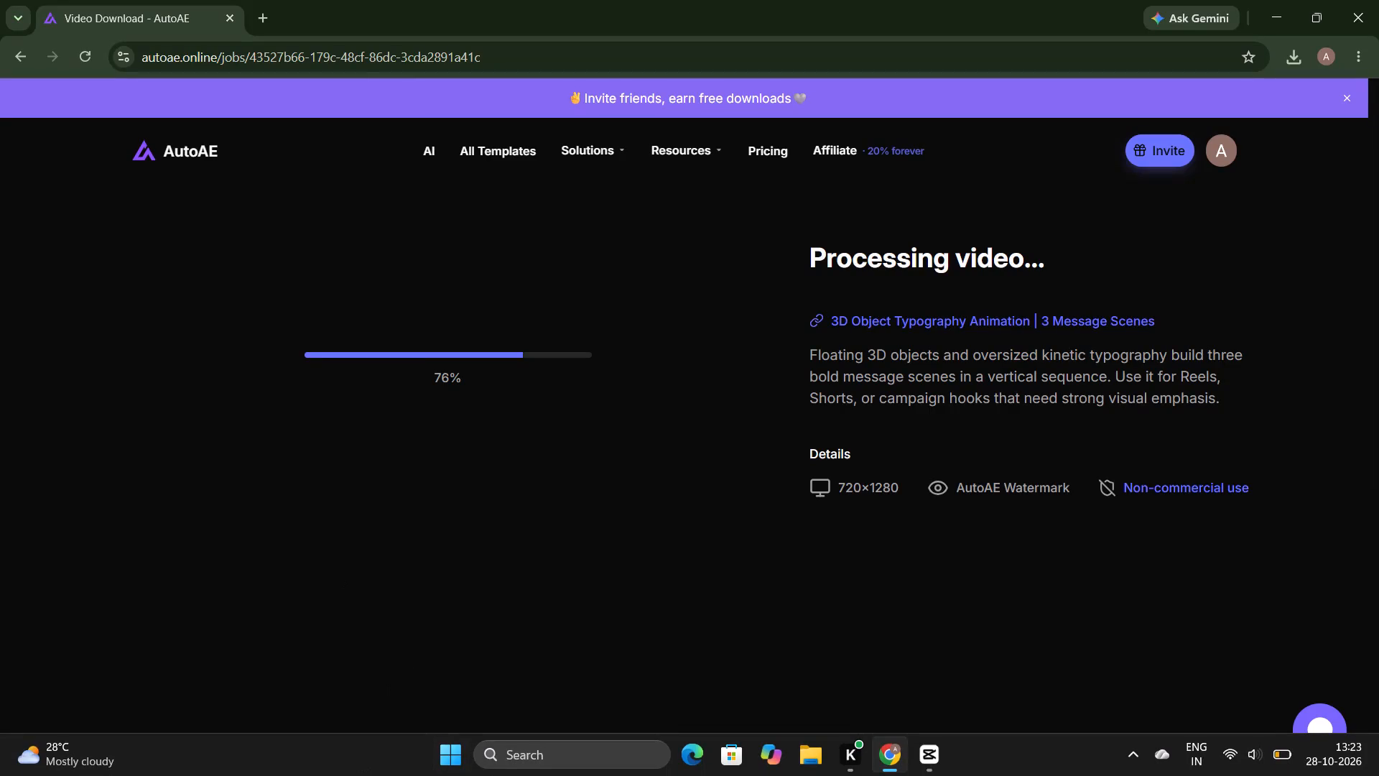
Switch to CapCut and import the "Video Editor Intro Pt.3 - Spotlight Name Reveal" video from the Downloads folder.
left_click(933, 758)
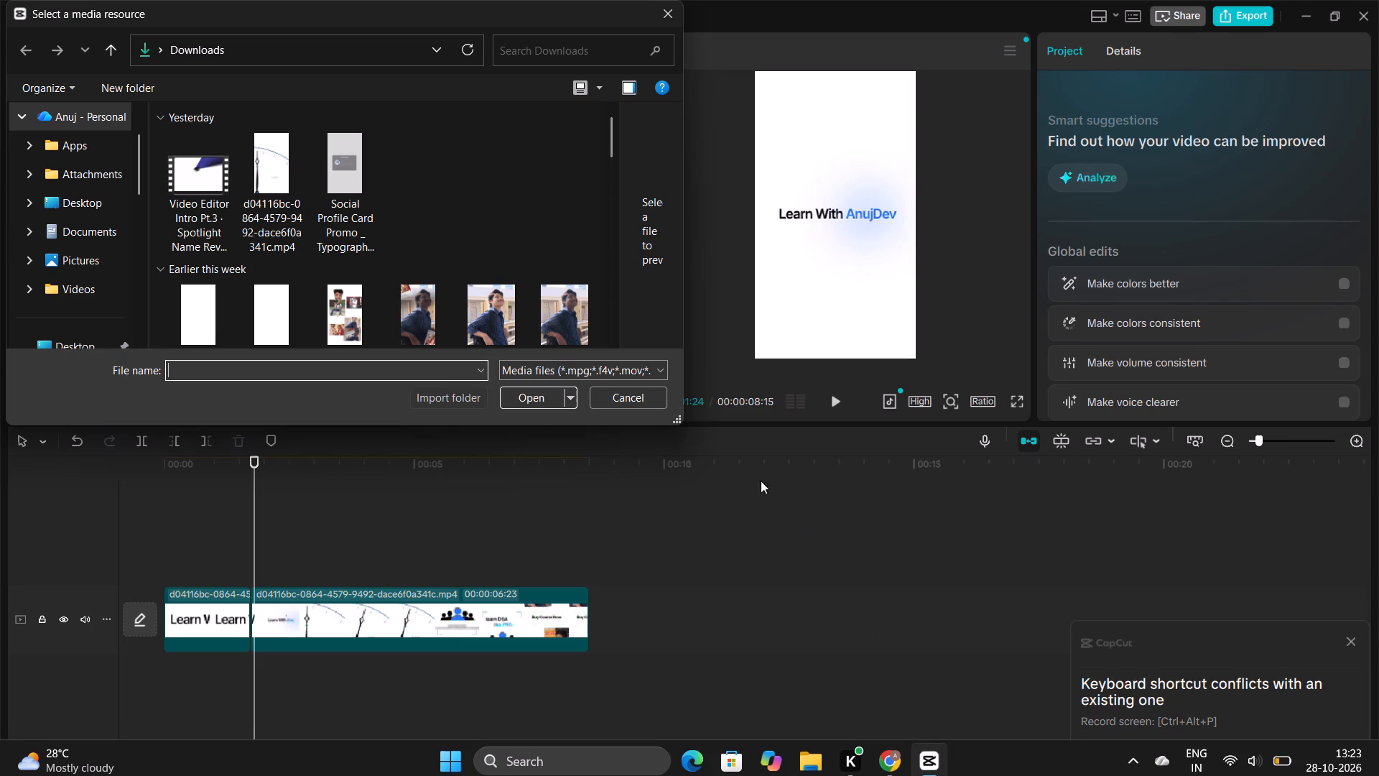
left_click(218, 175)
left_click(549, 397)
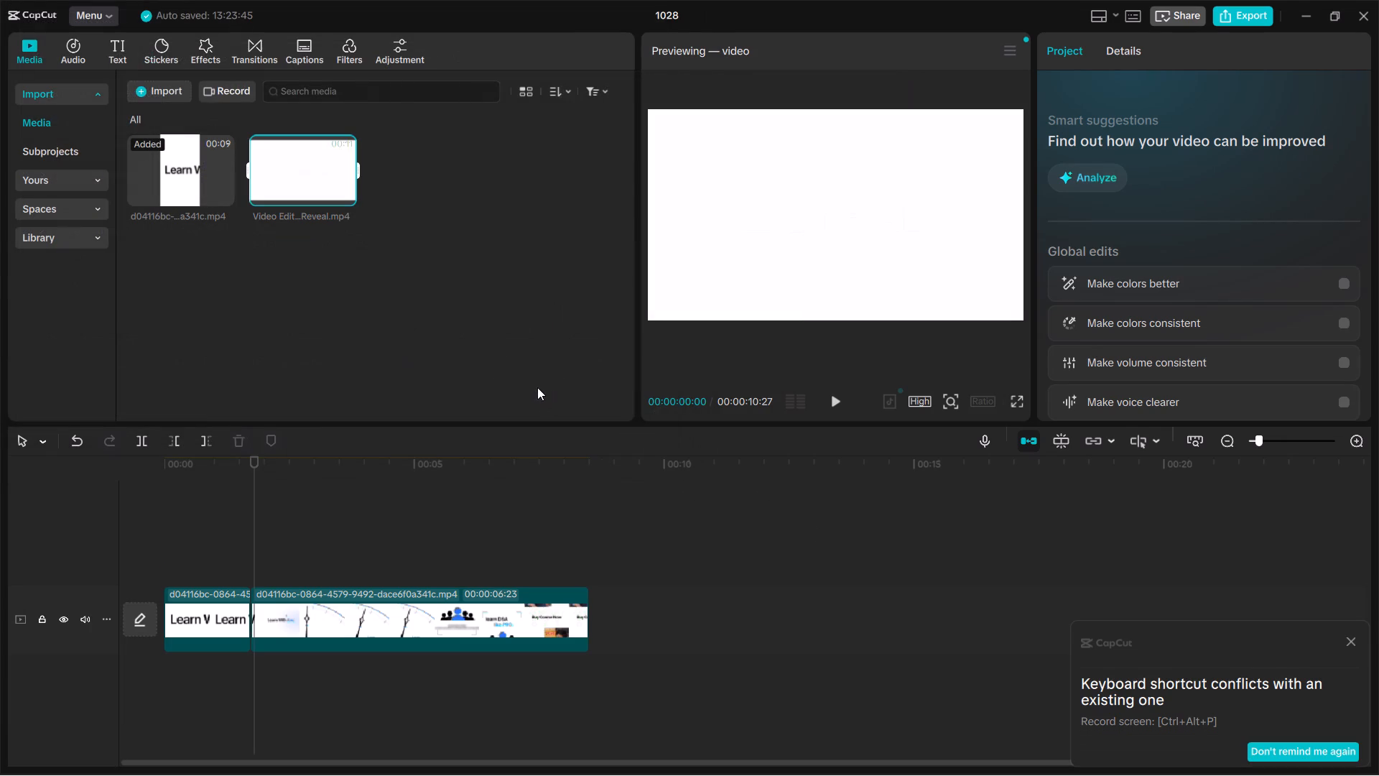
left_click(368, 205)
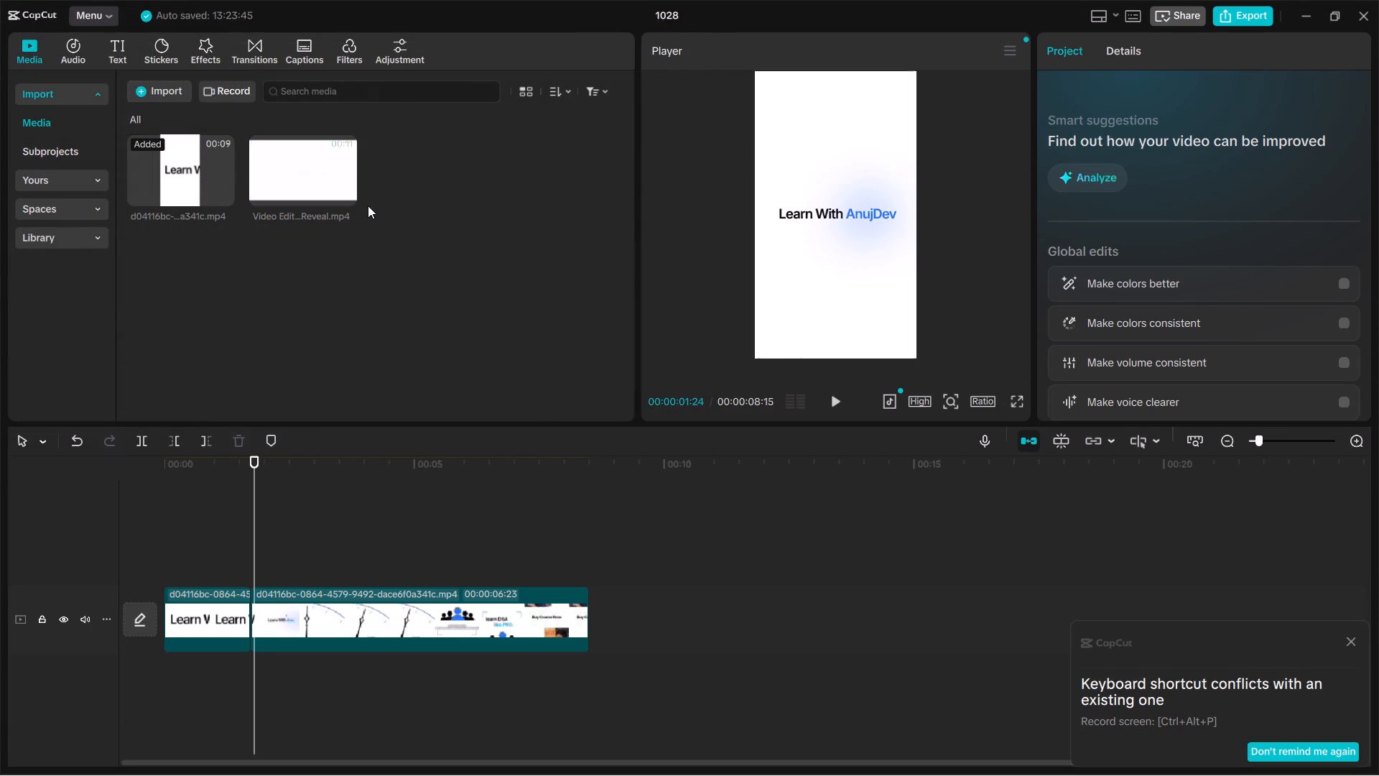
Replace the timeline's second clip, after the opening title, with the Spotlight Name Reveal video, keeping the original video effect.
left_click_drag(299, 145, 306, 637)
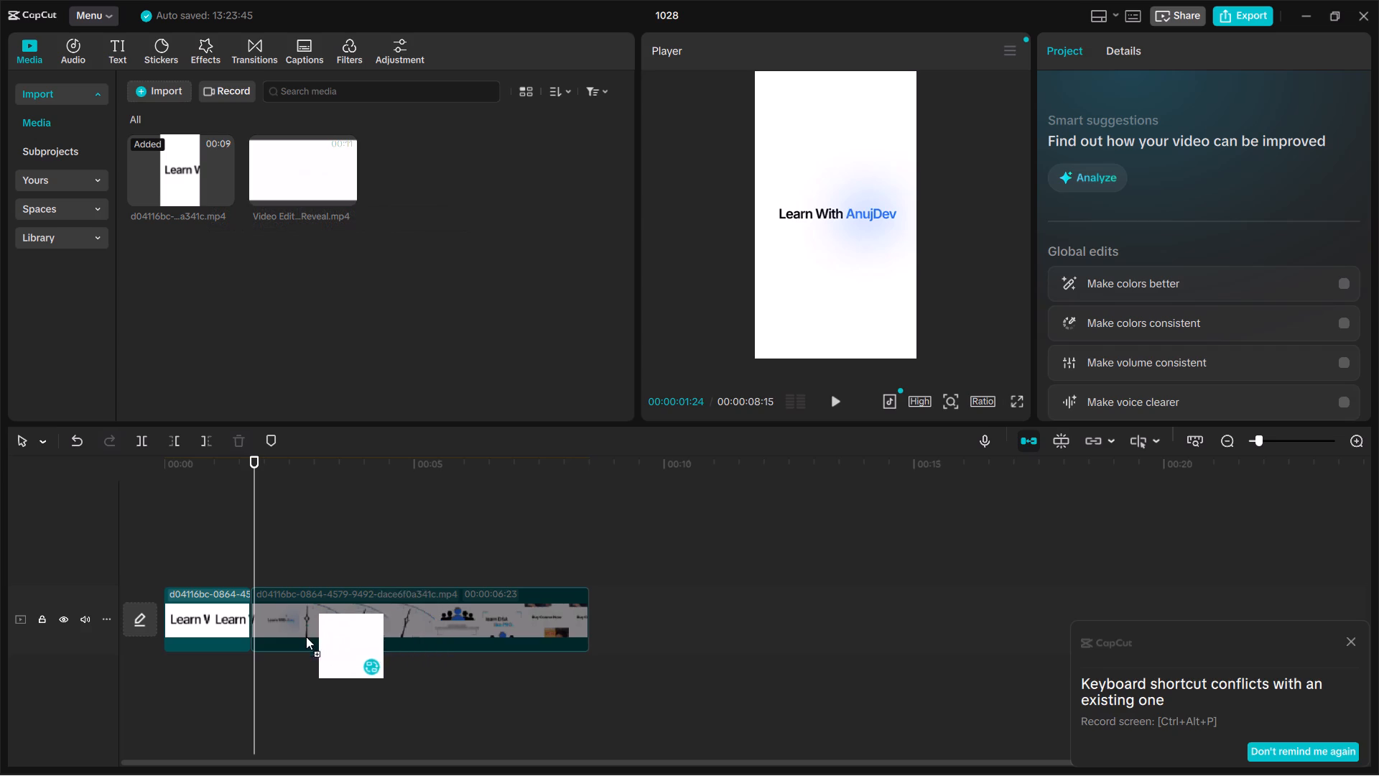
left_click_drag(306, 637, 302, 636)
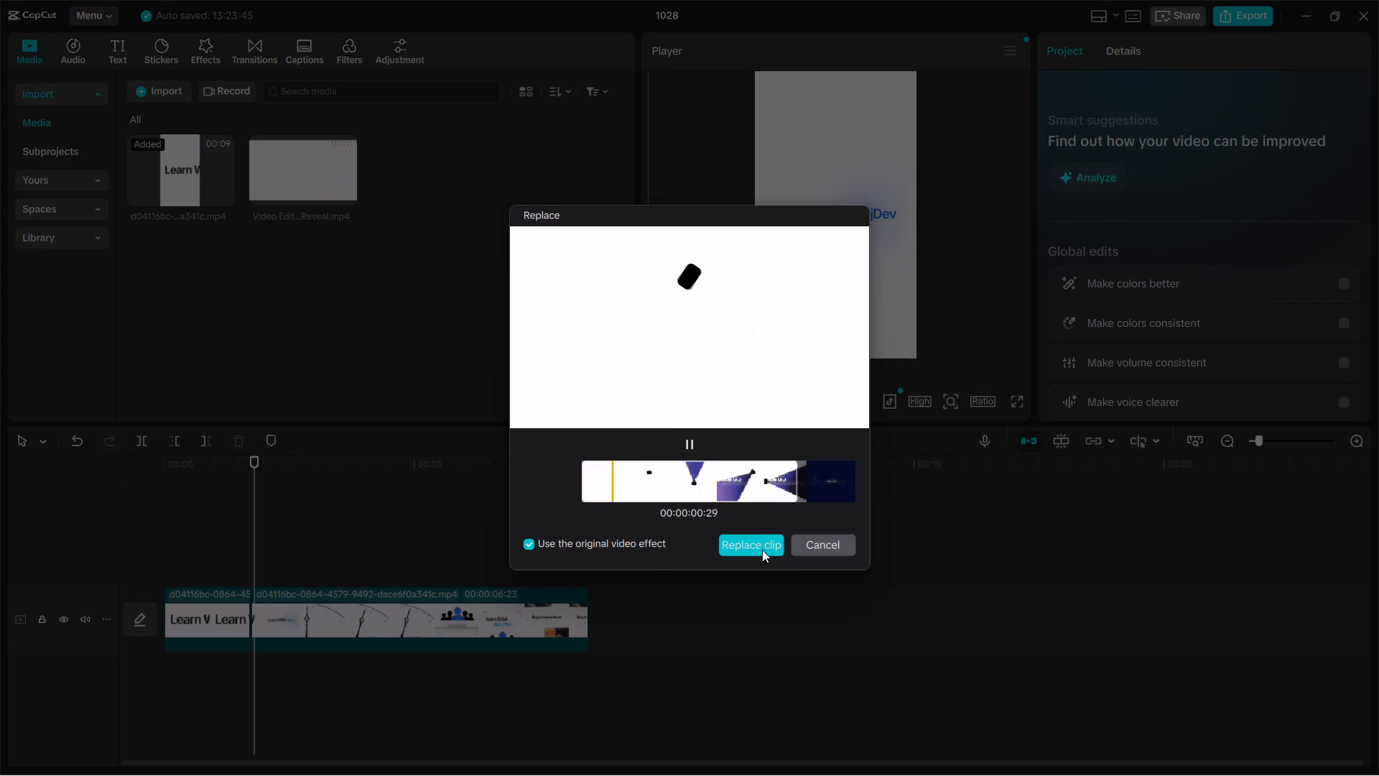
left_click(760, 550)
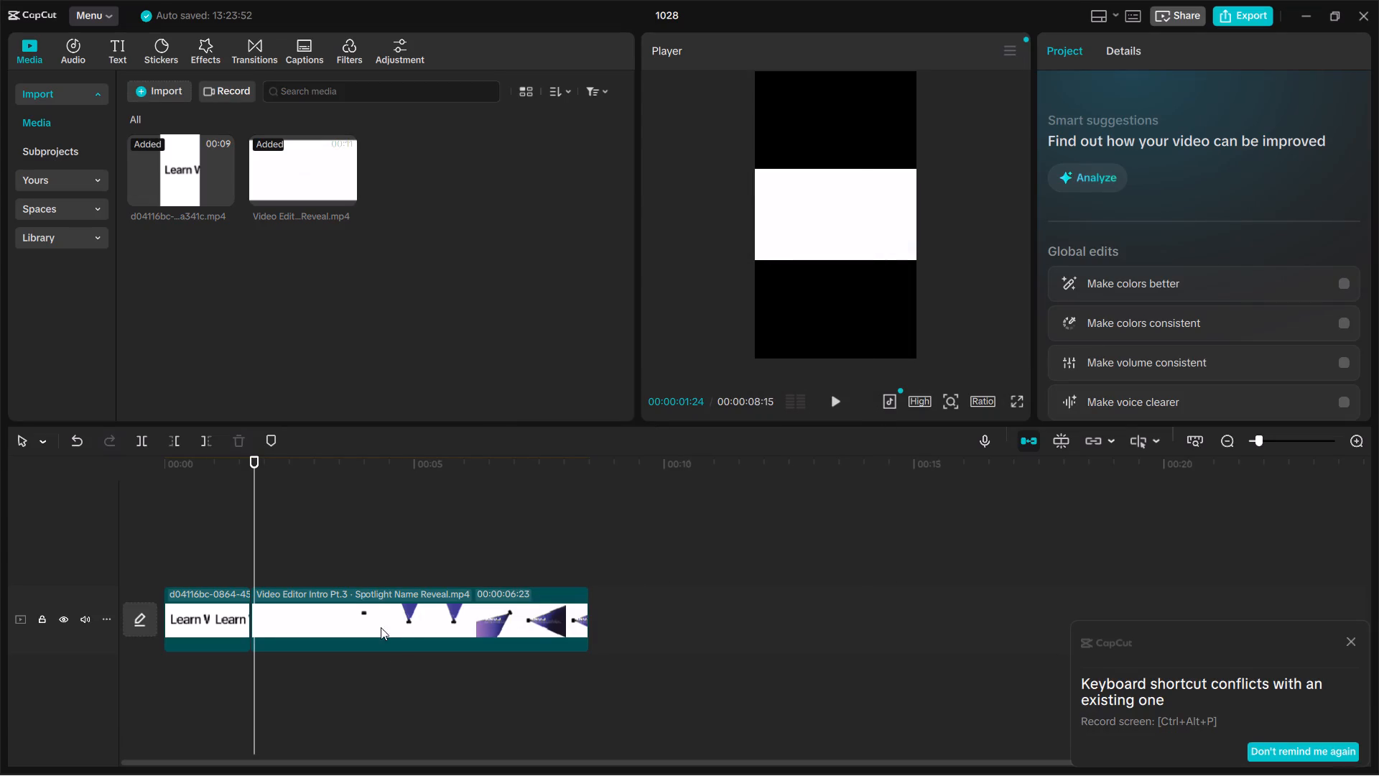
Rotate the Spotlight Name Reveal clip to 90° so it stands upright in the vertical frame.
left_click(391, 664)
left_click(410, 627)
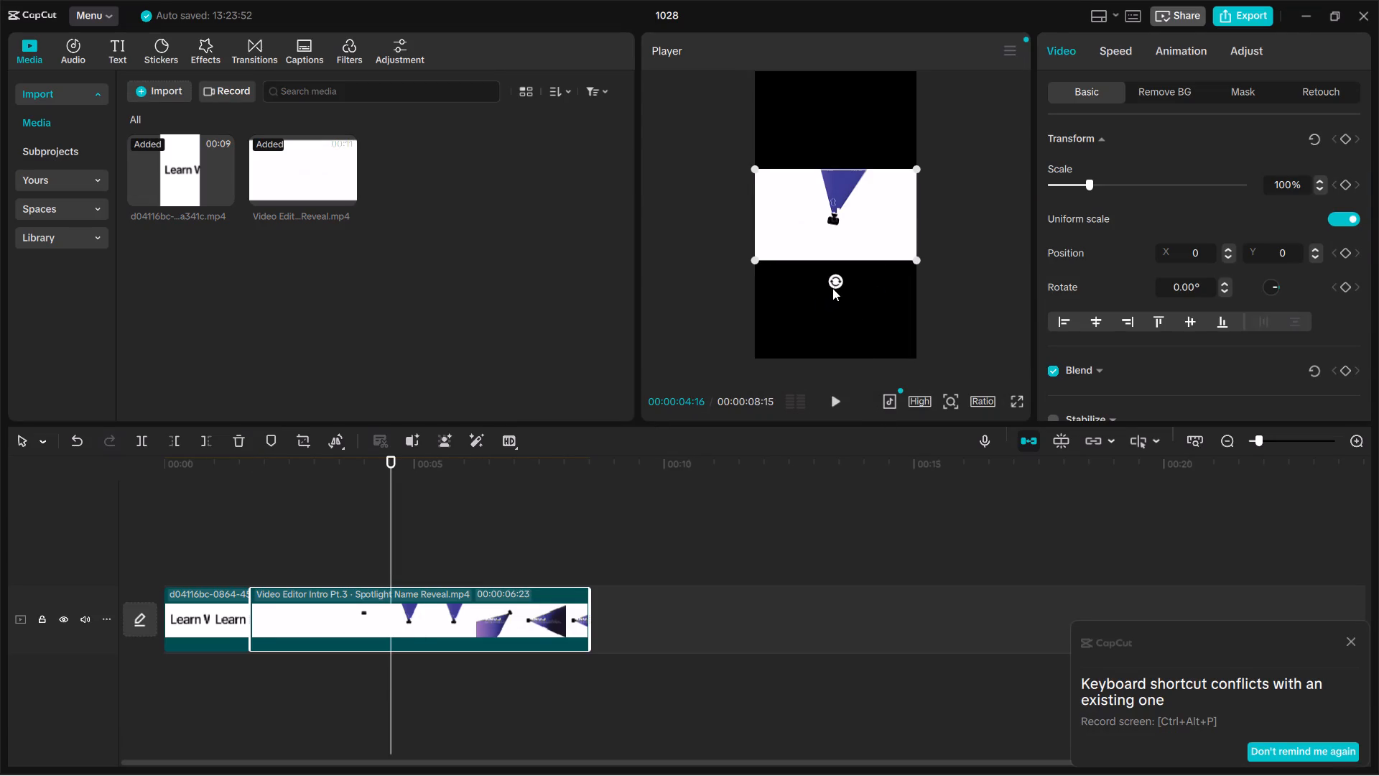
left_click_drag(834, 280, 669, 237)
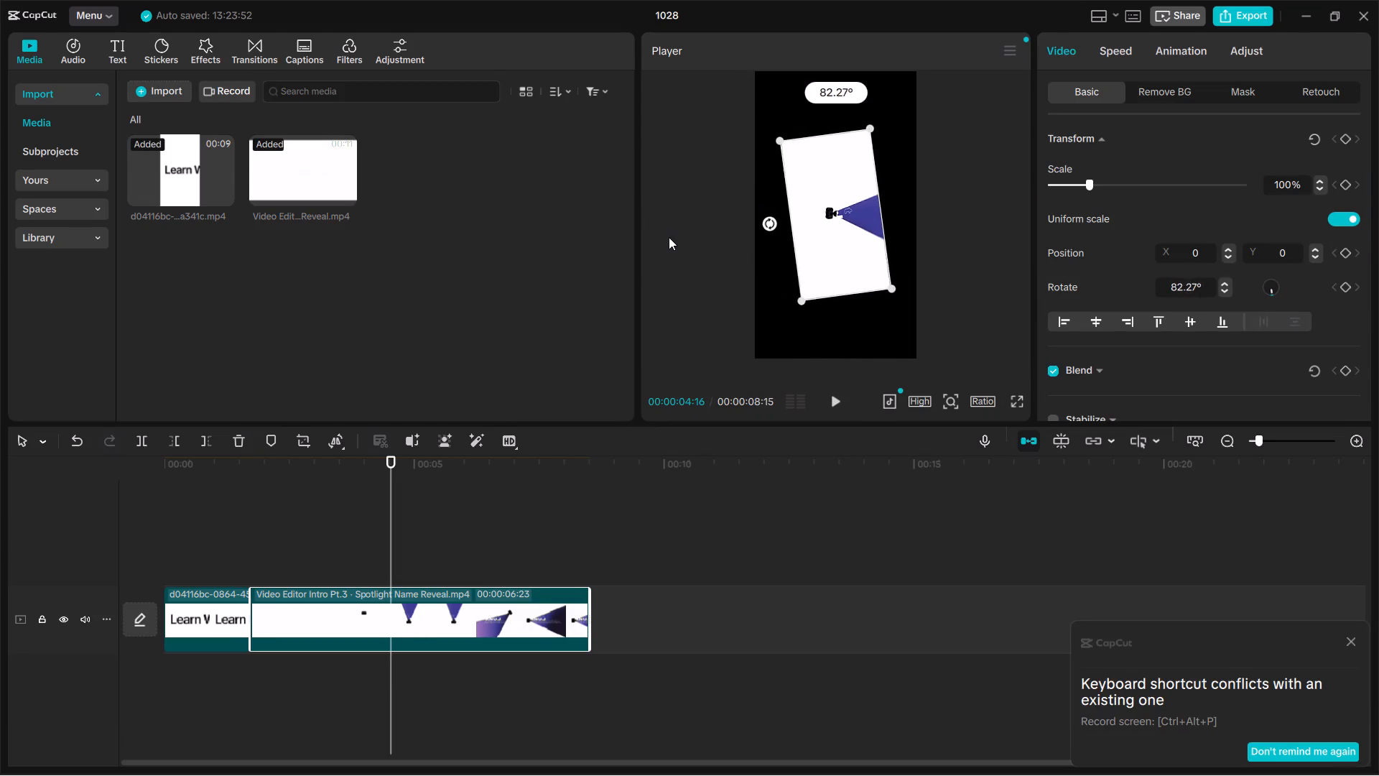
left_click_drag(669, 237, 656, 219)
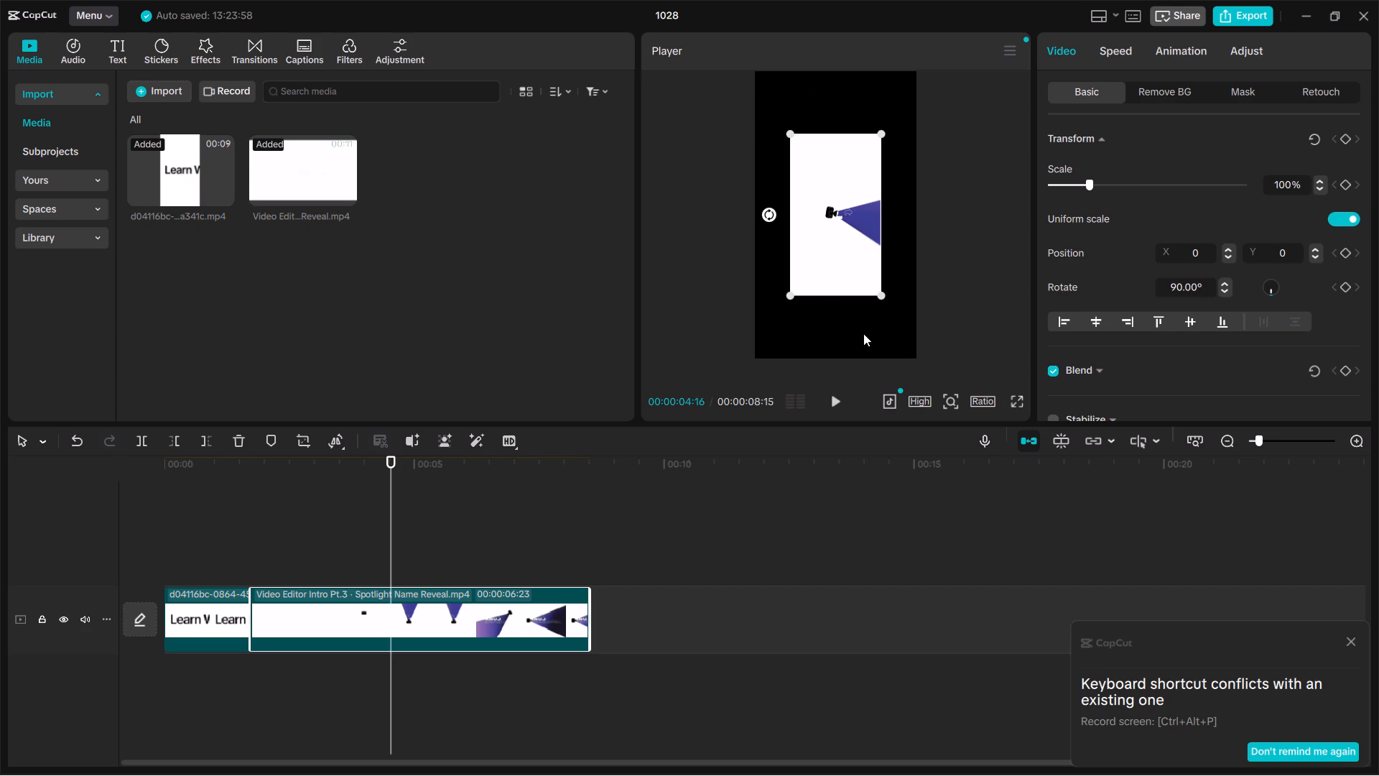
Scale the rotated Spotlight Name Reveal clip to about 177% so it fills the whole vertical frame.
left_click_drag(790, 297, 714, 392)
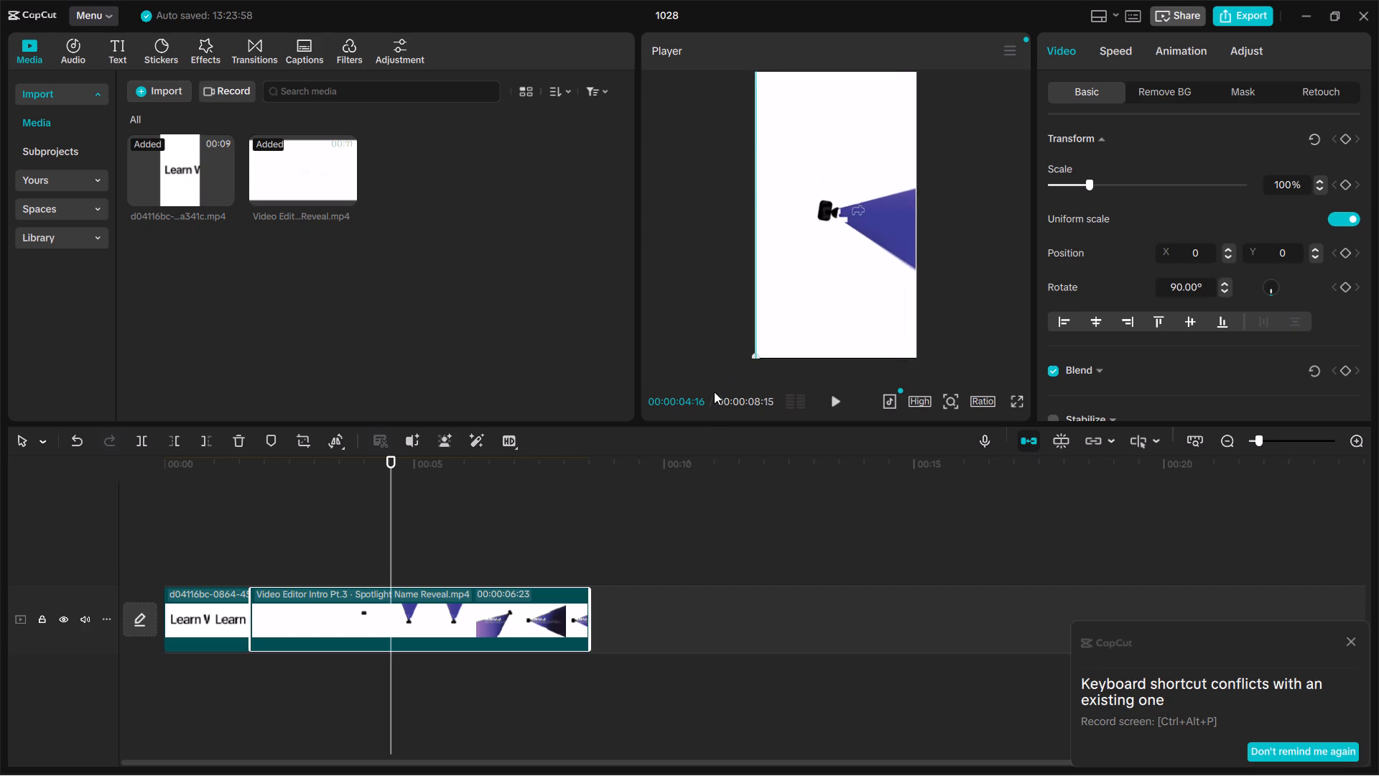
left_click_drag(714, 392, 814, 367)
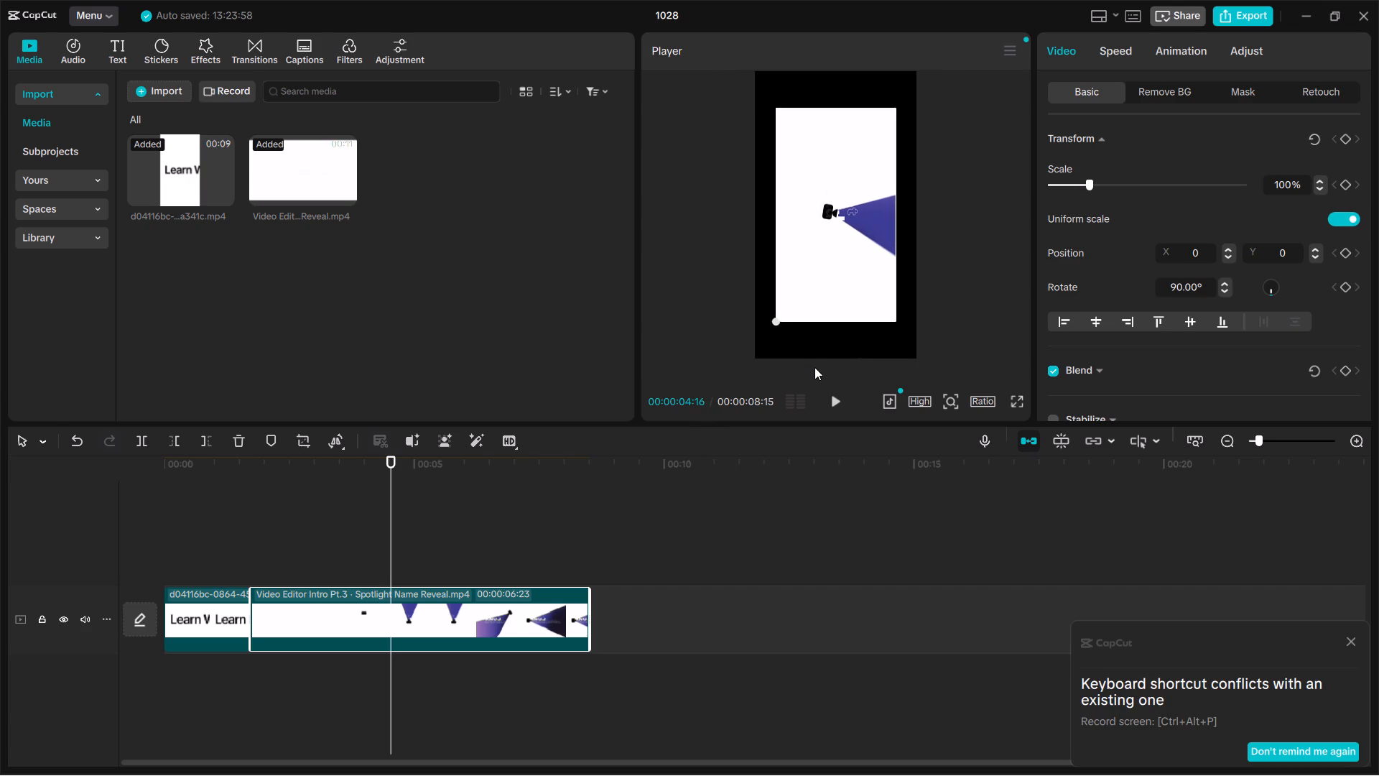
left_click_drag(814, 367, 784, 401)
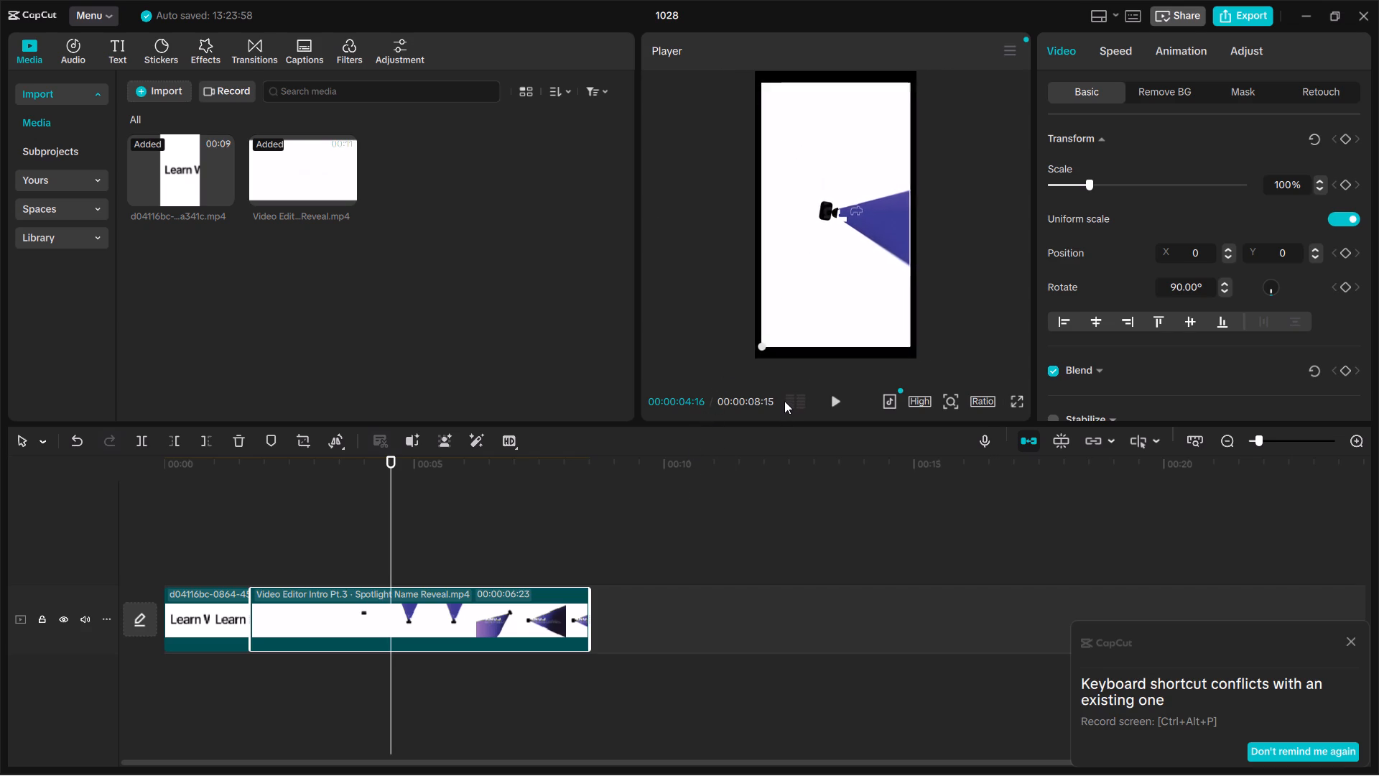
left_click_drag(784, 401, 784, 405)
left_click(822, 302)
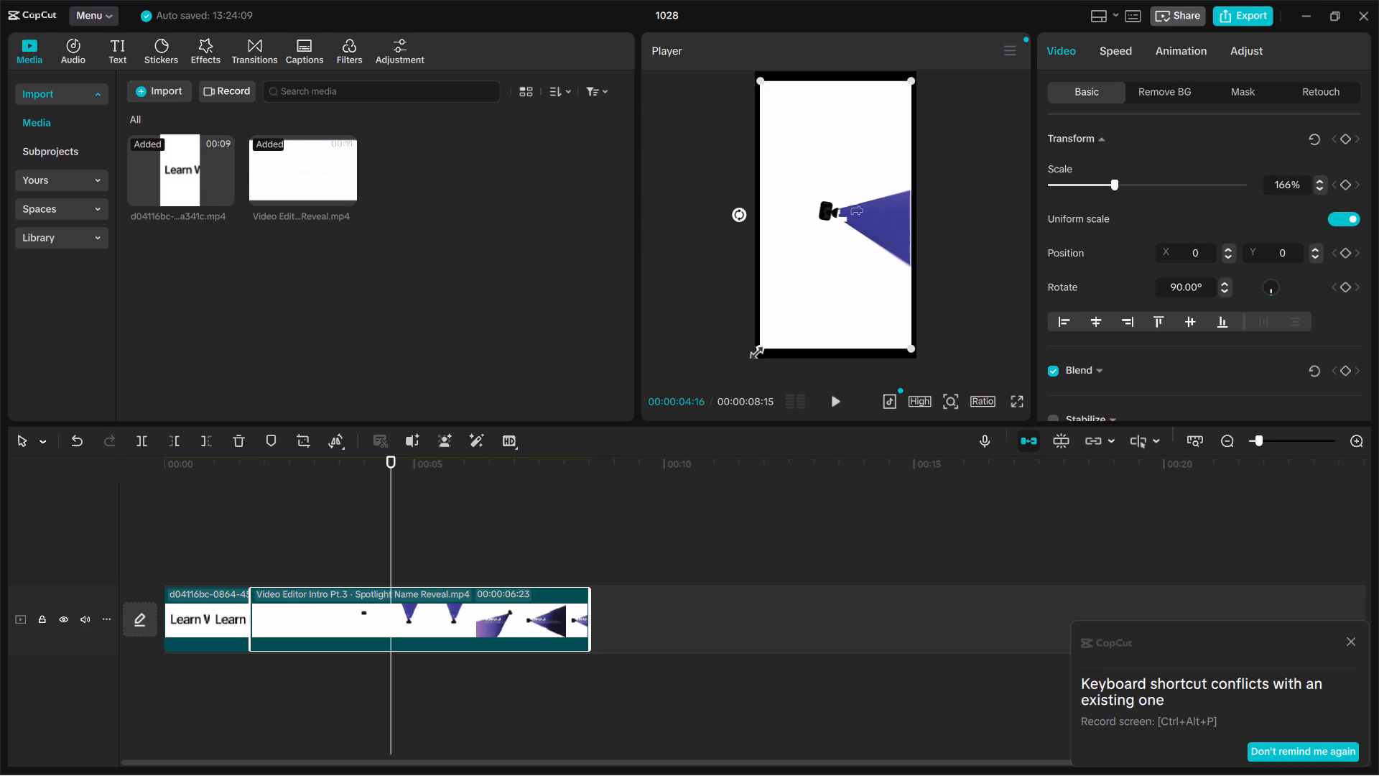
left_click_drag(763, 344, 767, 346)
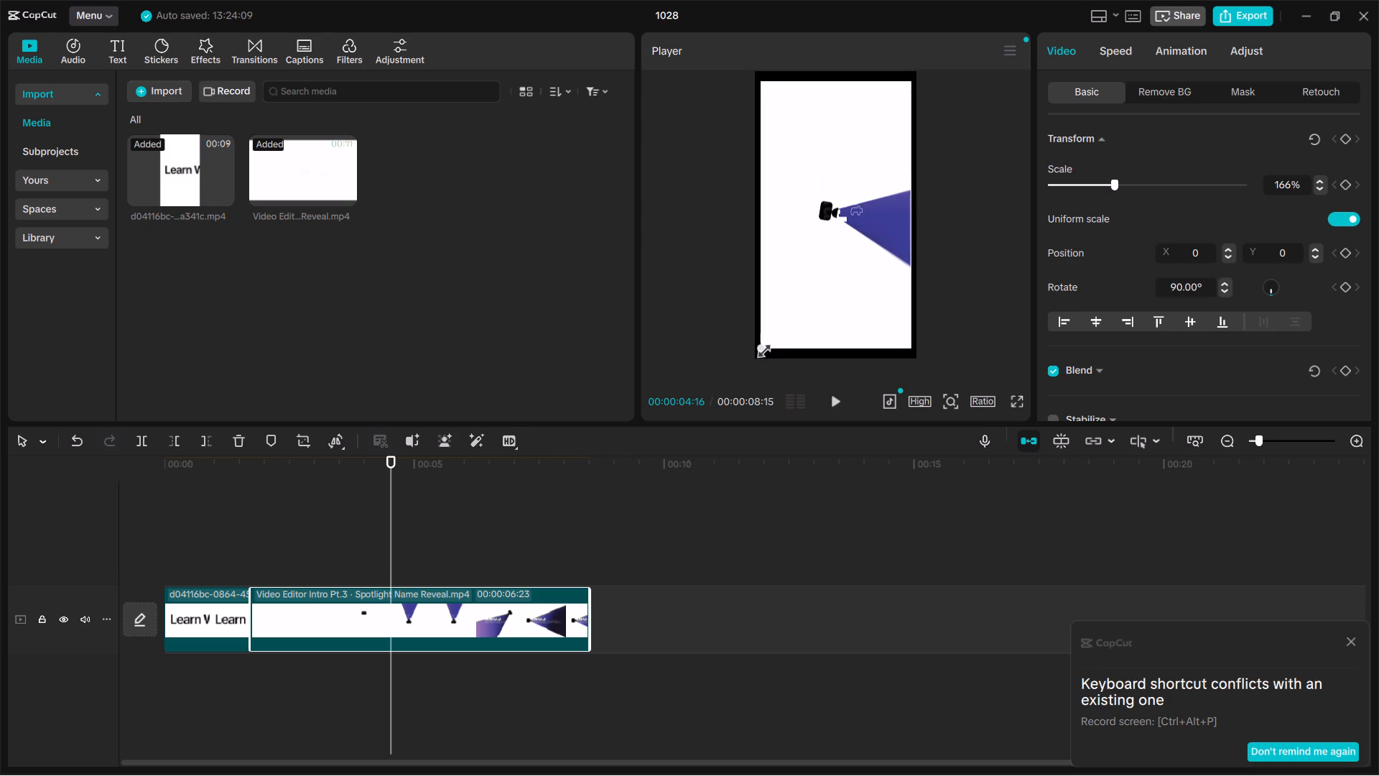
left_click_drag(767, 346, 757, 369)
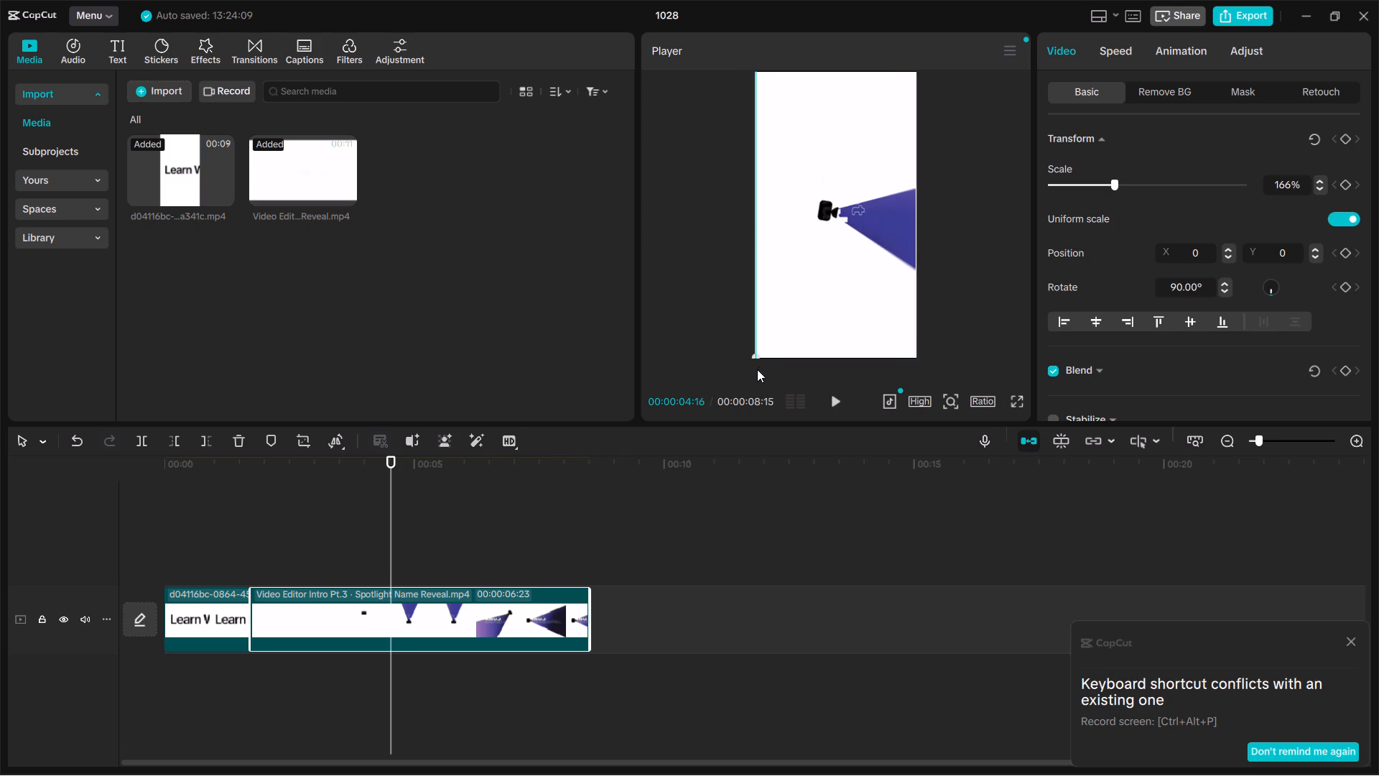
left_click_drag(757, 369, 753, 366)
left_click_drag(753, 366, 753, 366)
Play the timeline from the start to its end to review the title followed by the rotated Spotlight clip.
left_click_drag(389, 513, 188, 530)
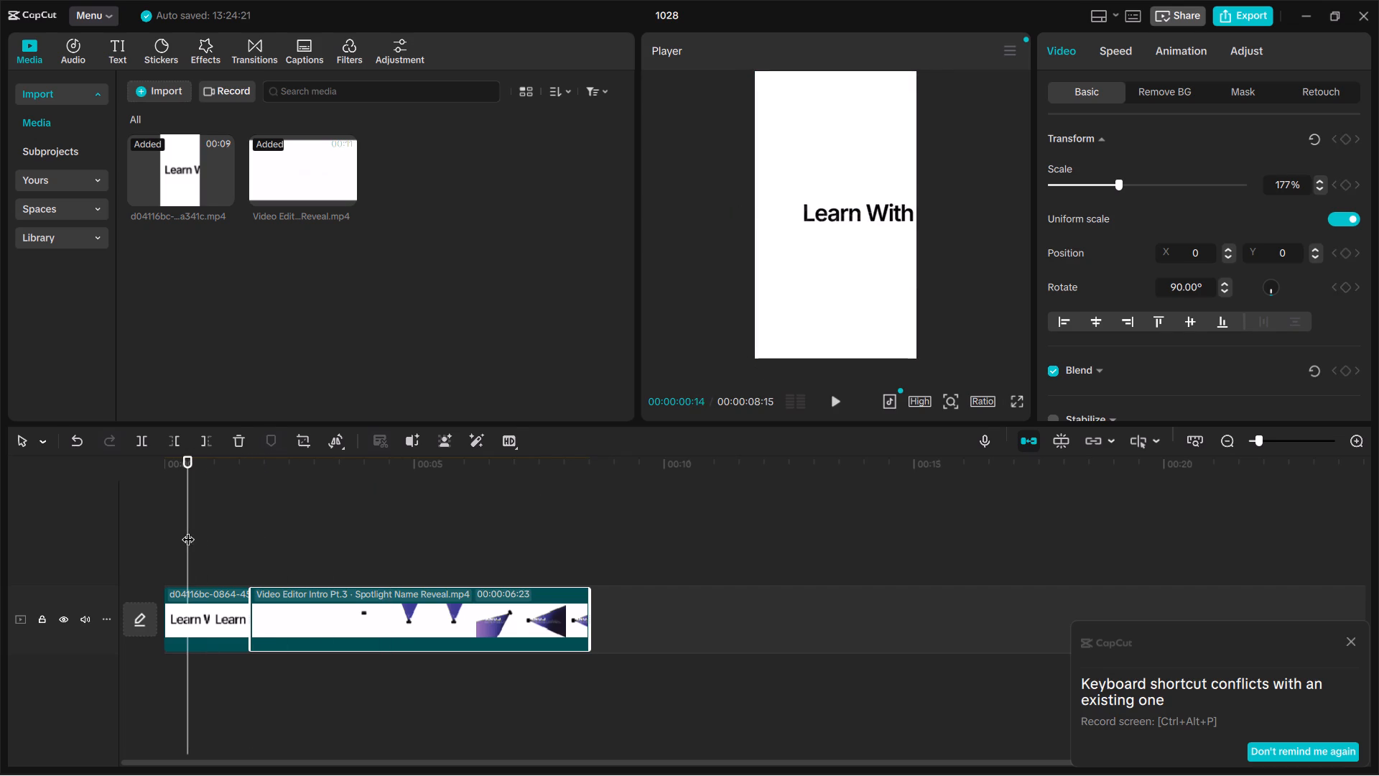
left_click(269, 540)
left_click_drag(269, 540, 106, 578)
key("space")
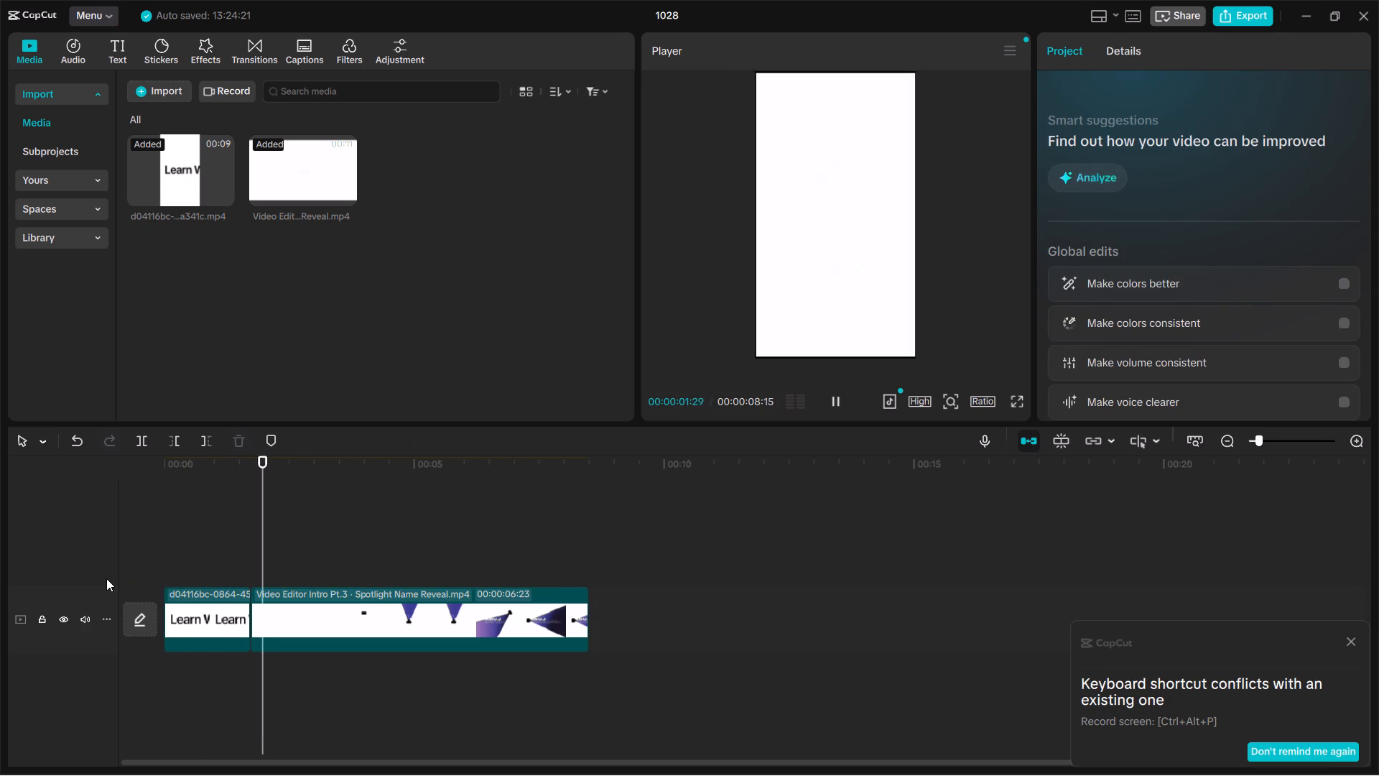
key("space")
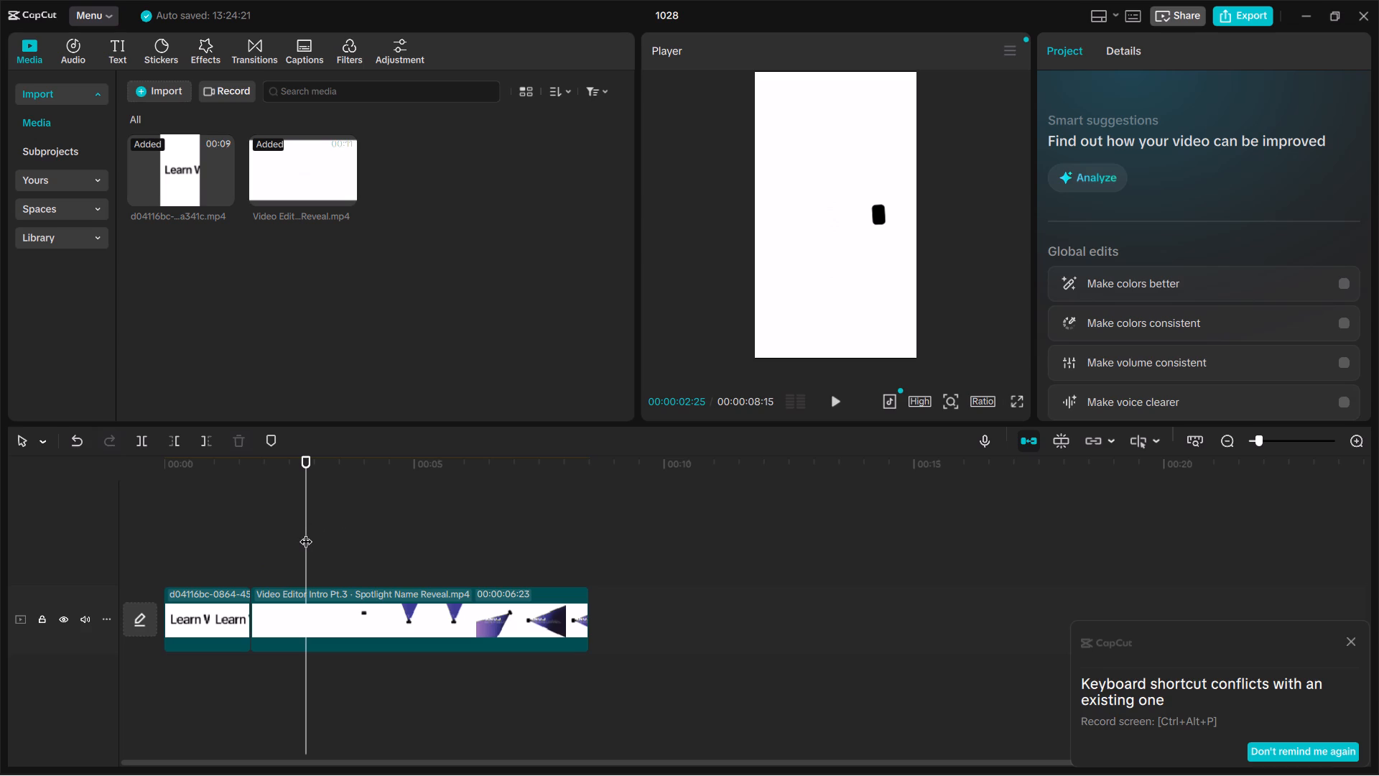
left_click_drag(306, 532, 6, 582)
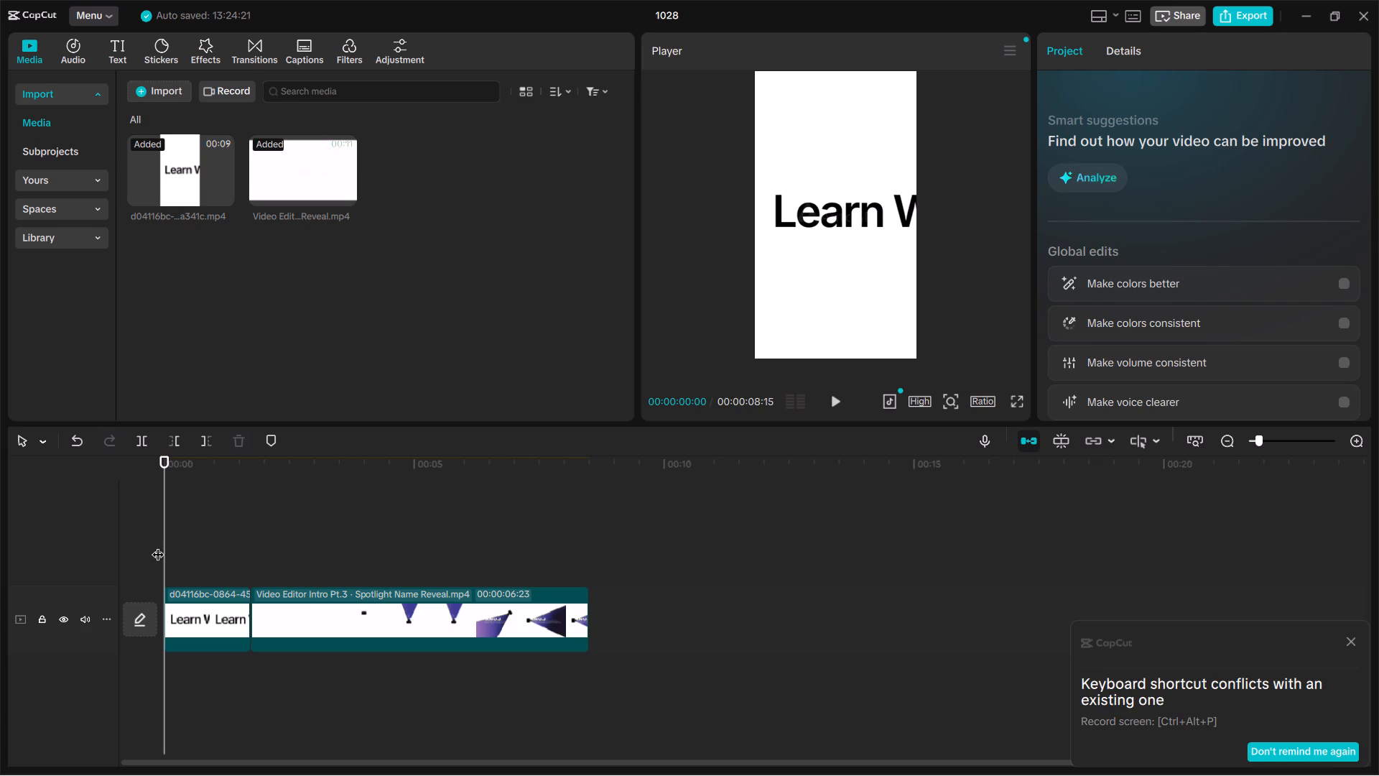
key("space")
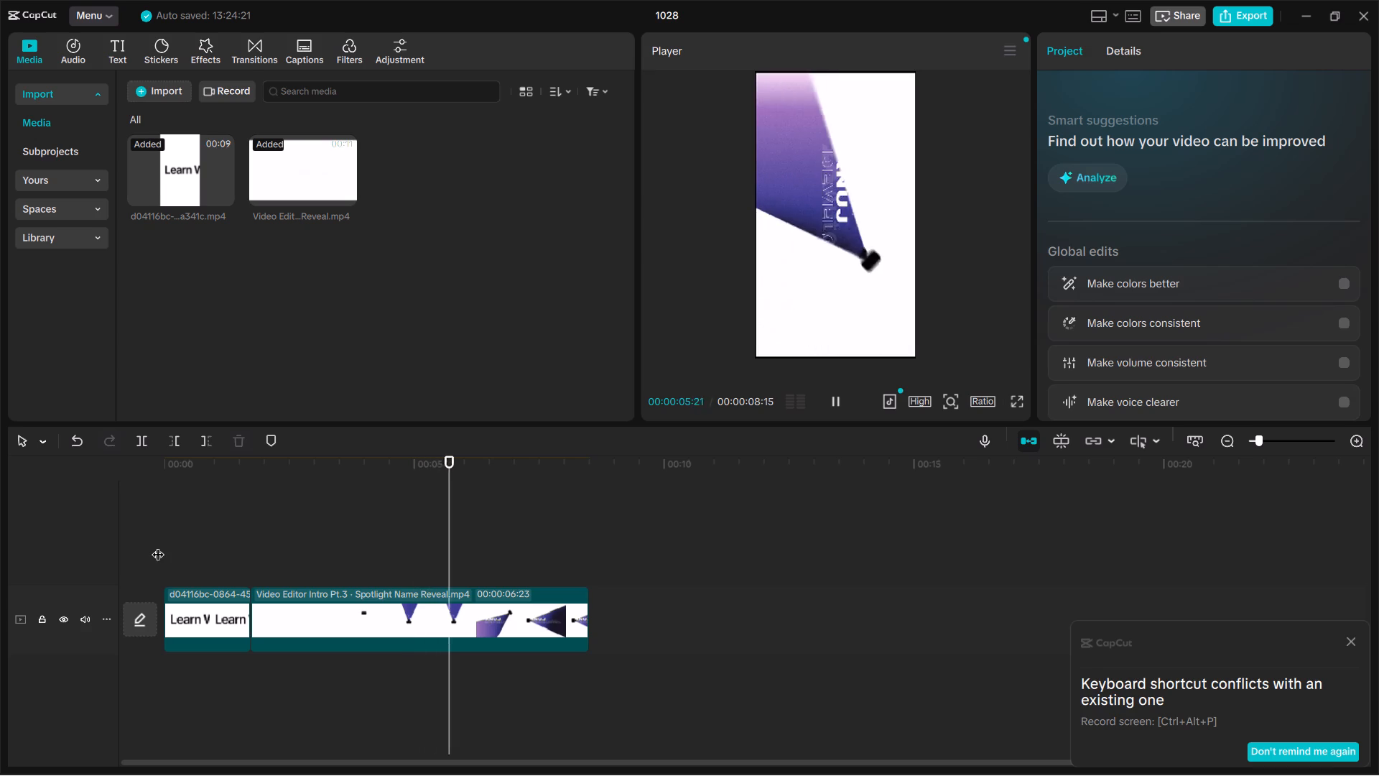
key("space")
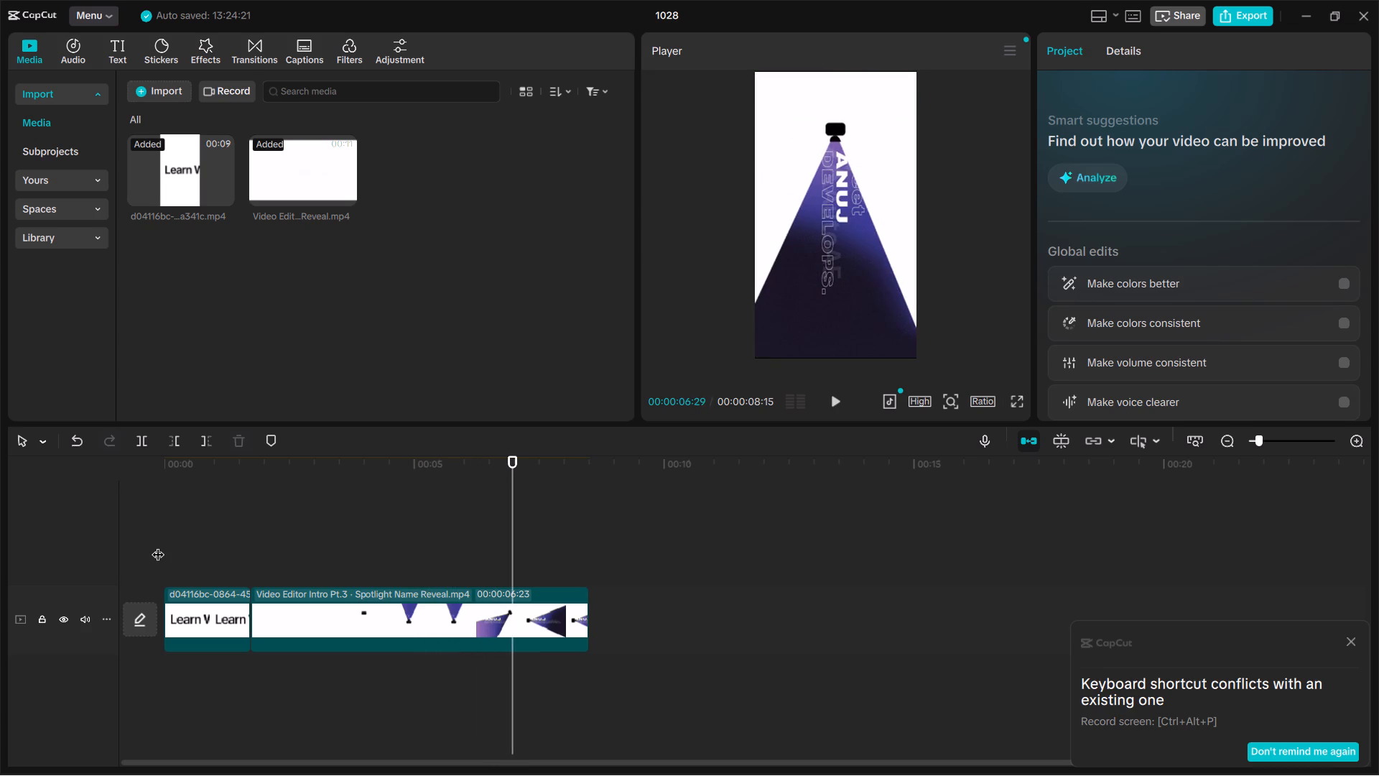
key("space")
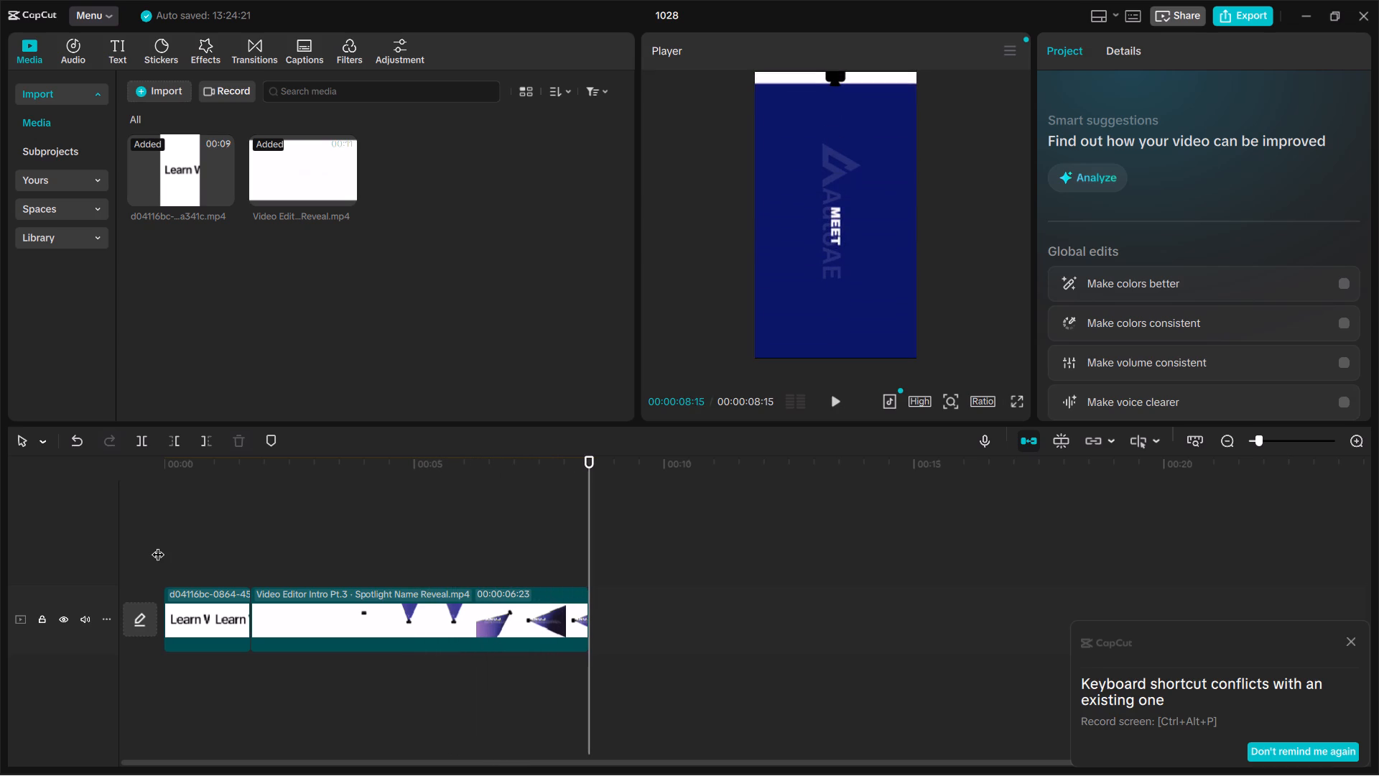
Import the video 934895cd-8f79-47bf-87db-3bb9e6b71b27.mp4 from the Downloads folder.
left_click(150, 96)
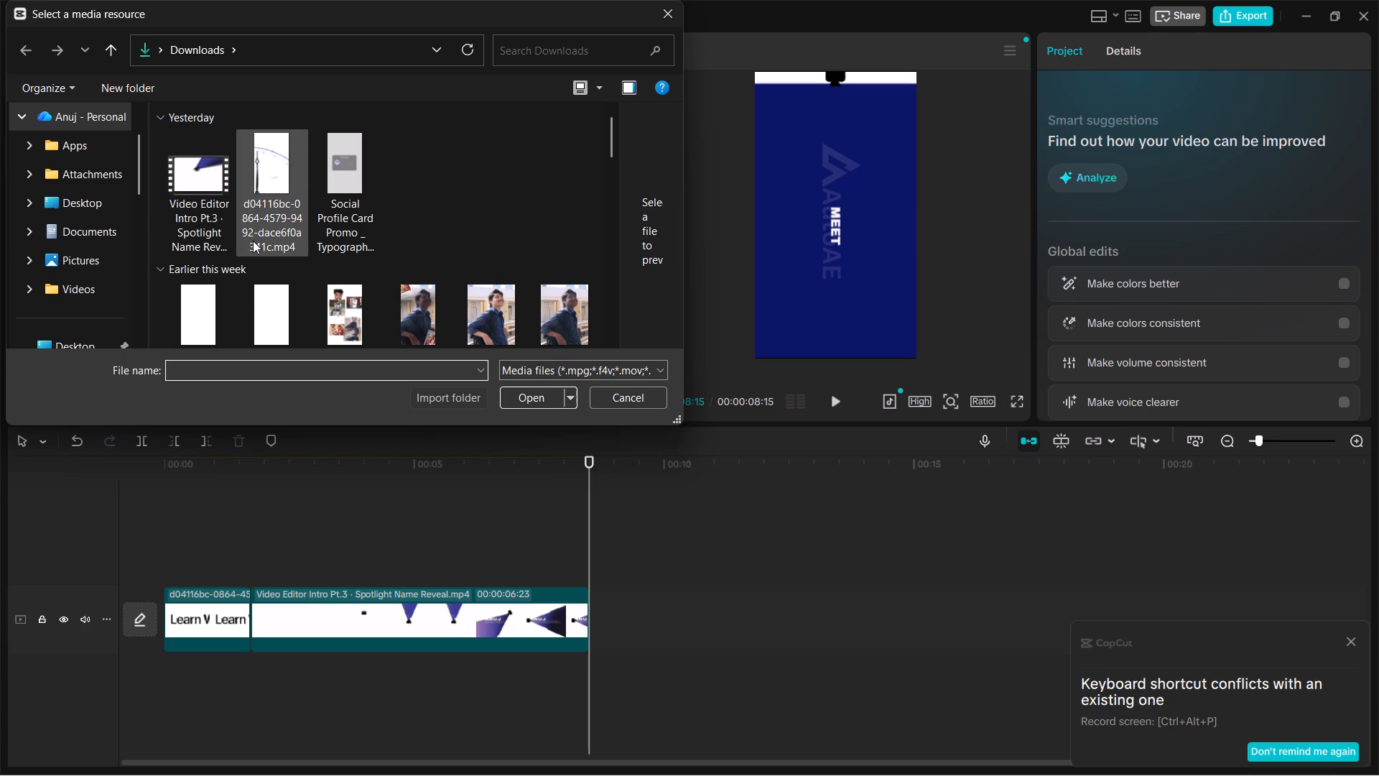
left_click(340, 323)
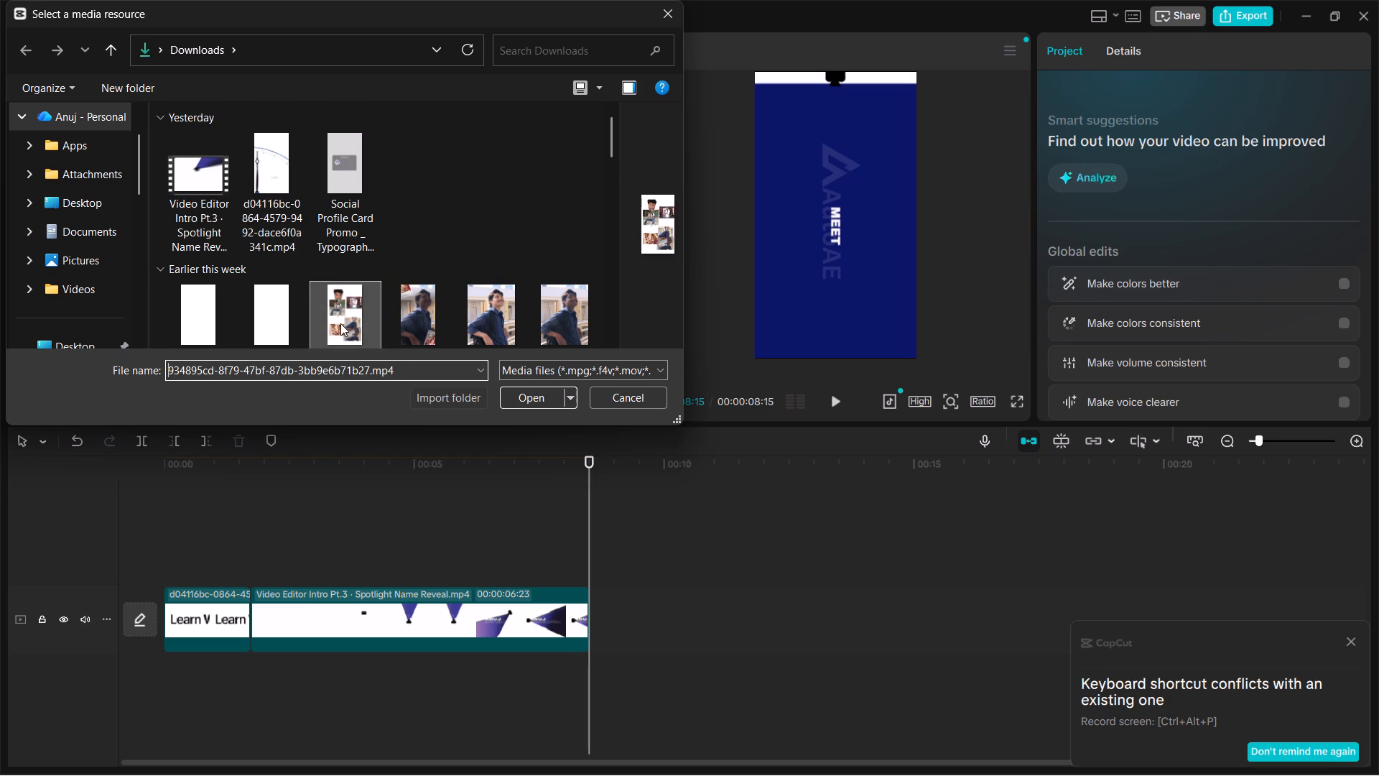
left_click(558, 392)
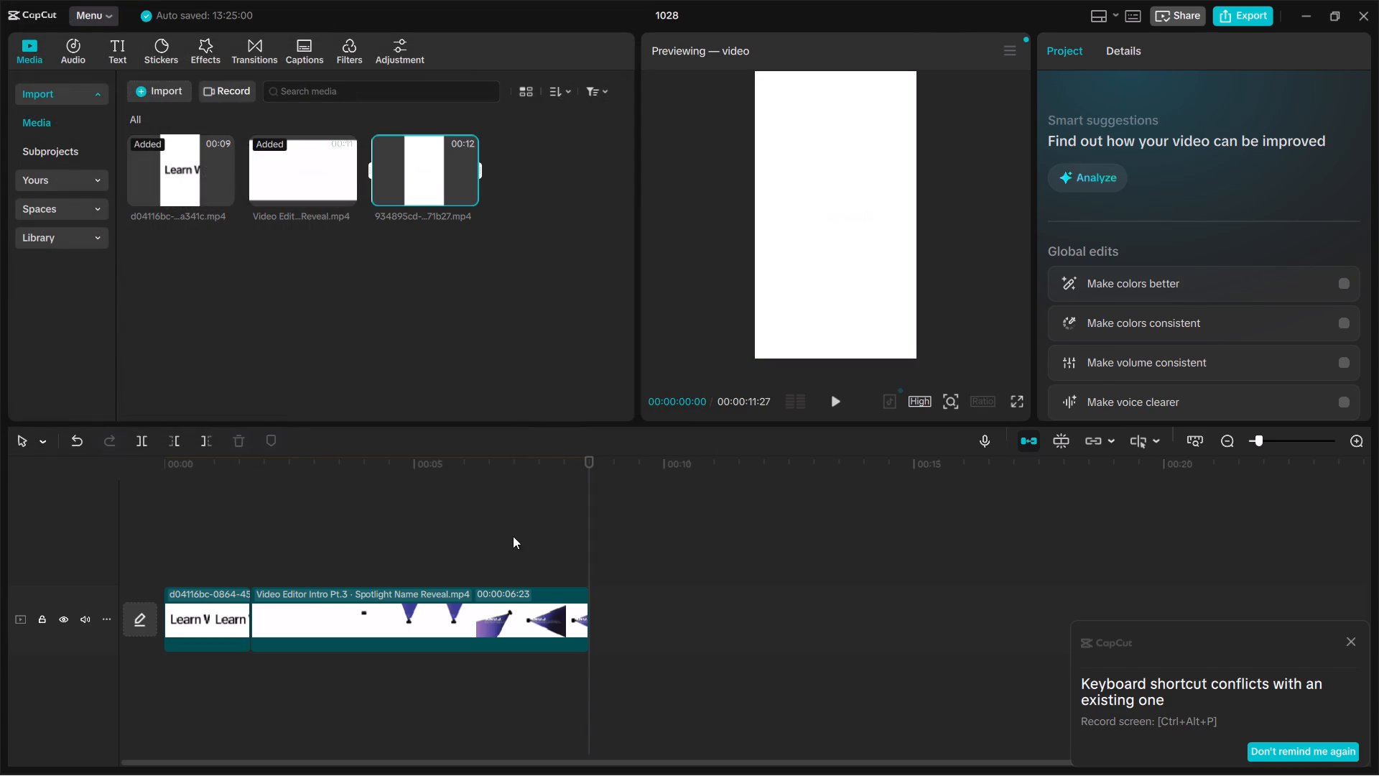
Add the 934895cd video to the end of the main track, directly after the Spotlight Name Reveal clip.
left_click_drag(412, 160, 627, 662)
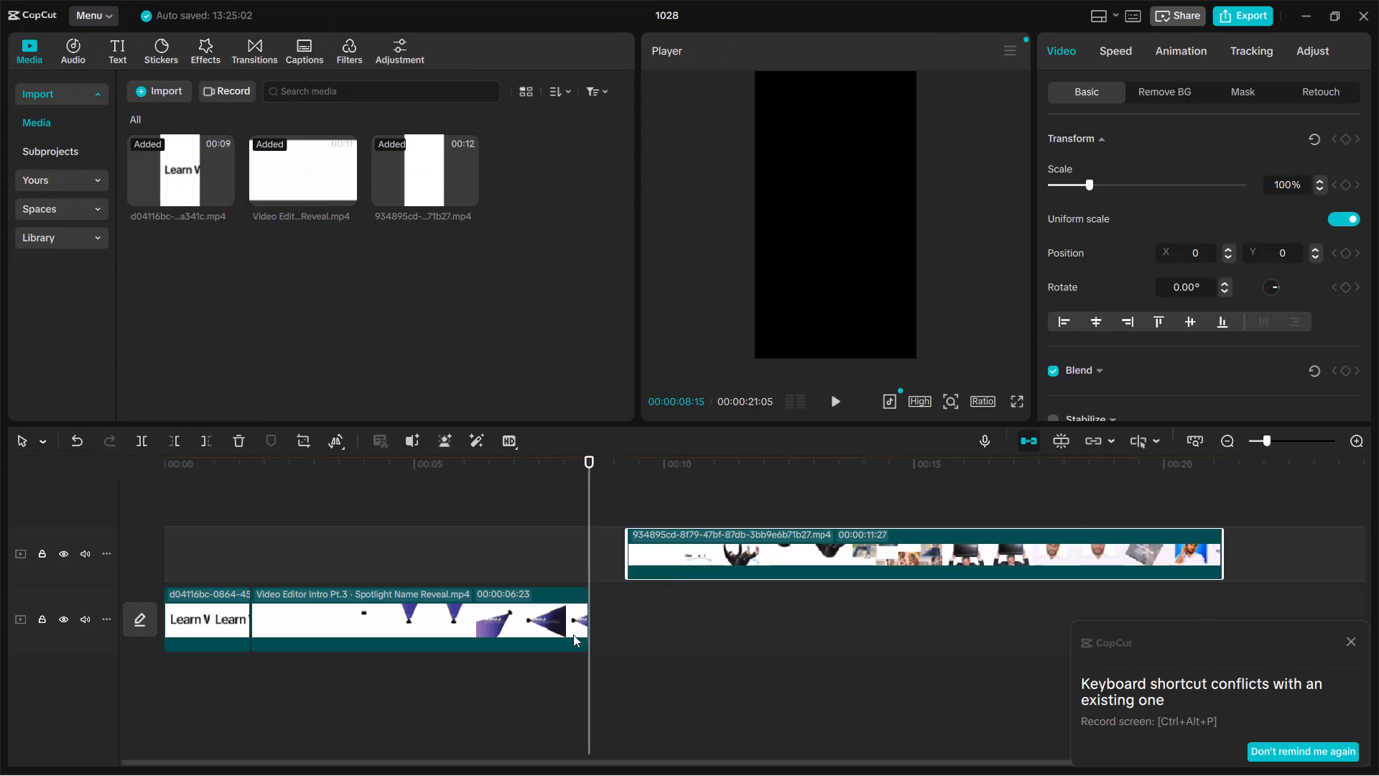
left_click_drag(672, 537, 641, 605)
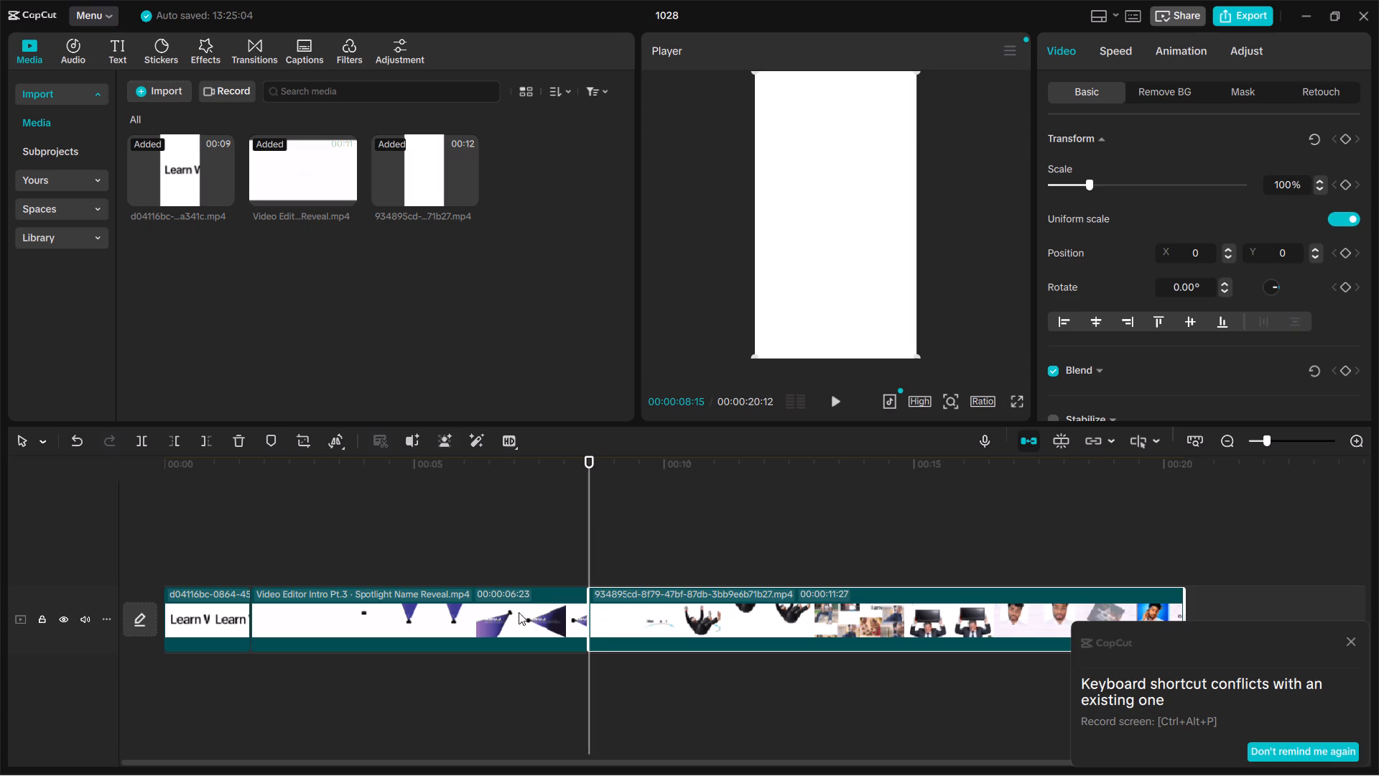
Delete the Spotlight Name Reveal clip from the timeline so the 934895cd clip follows the opening title.
left_click(482, 614)
key("Delete")
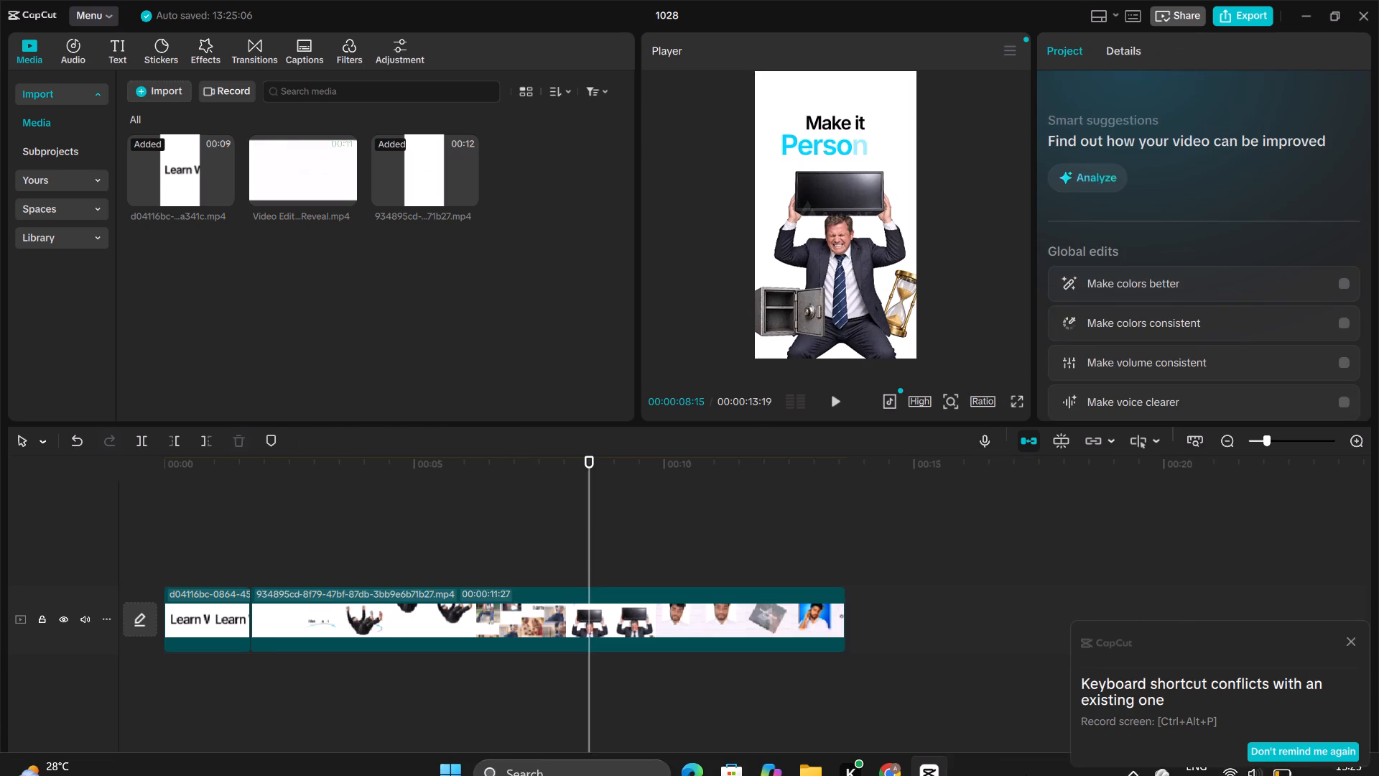
Switch to Chrome and download the watermarked file of the finished 3D Object Typography Animation video.
left_click(878, 775)
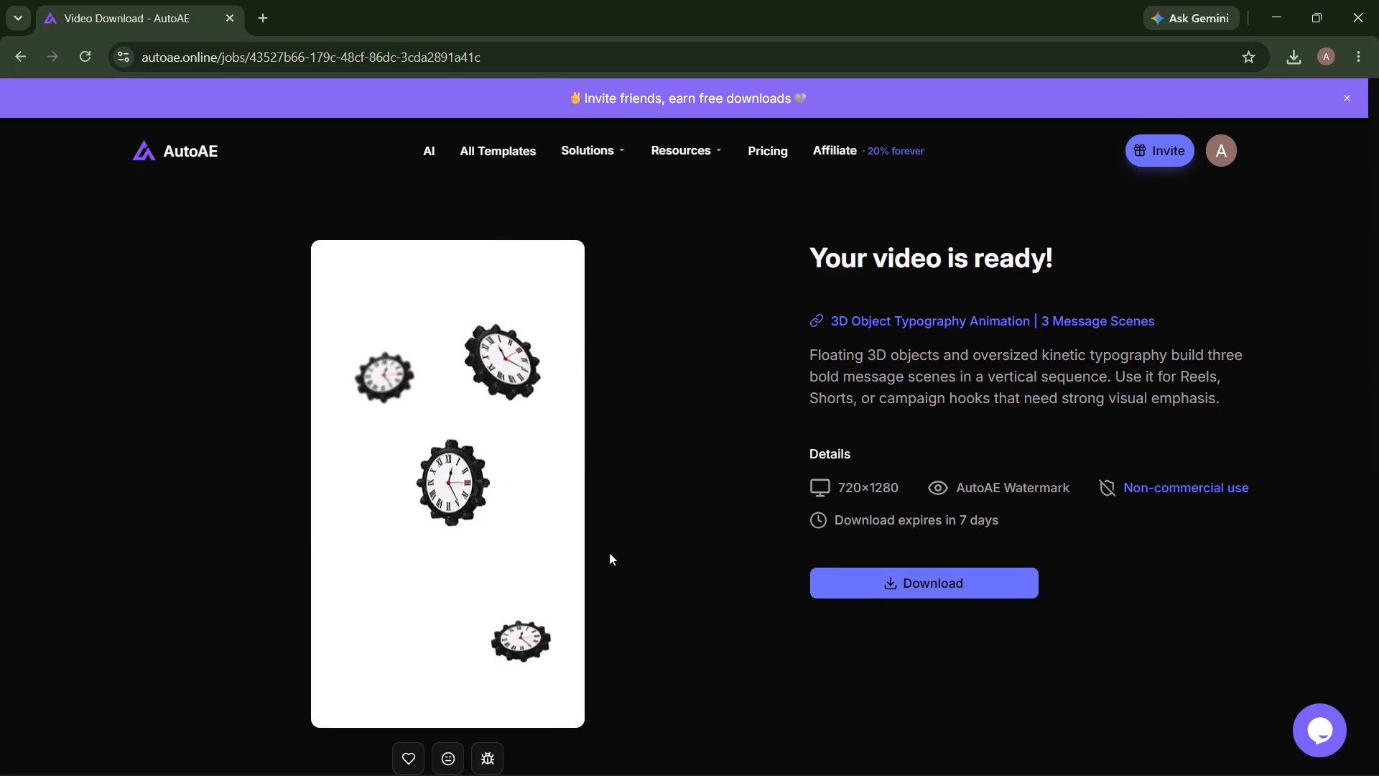
left_click(822, 577)
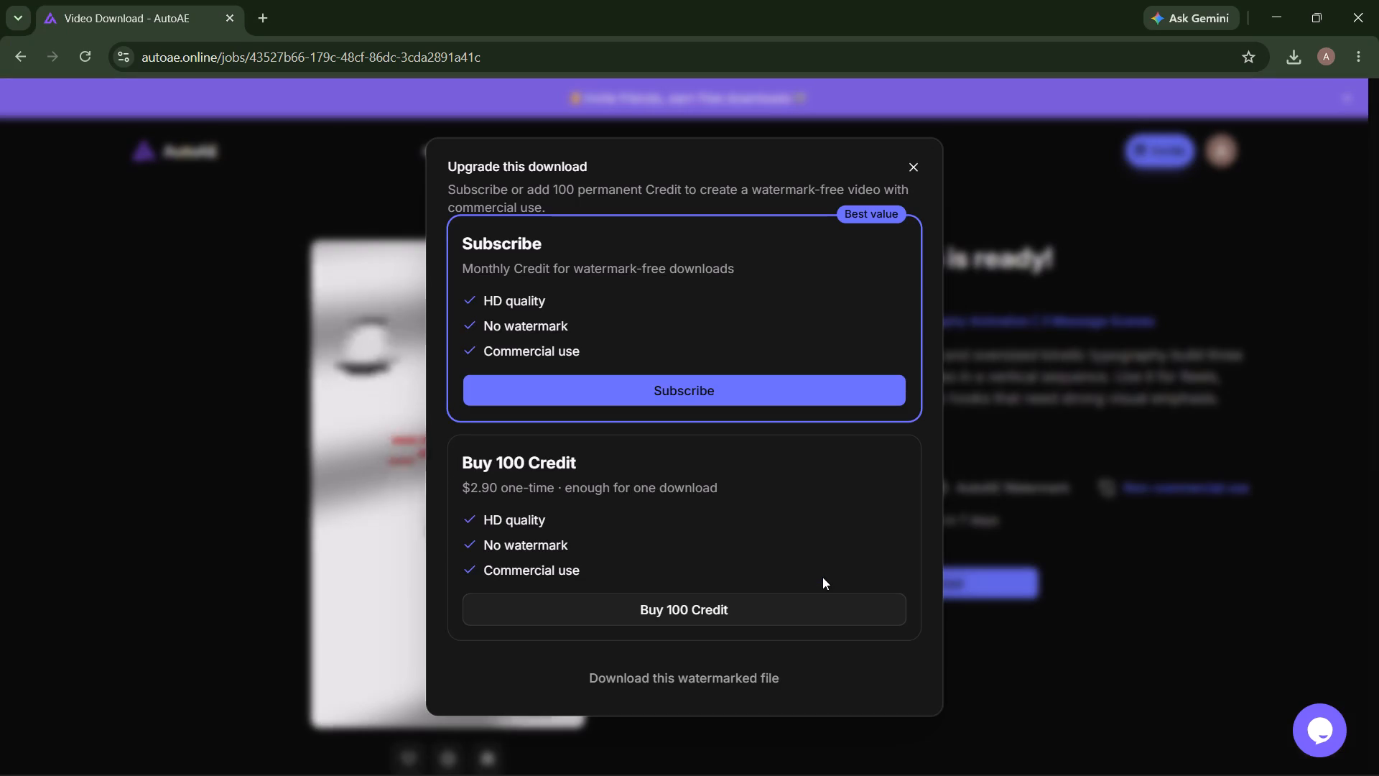
left_click(698, 684)
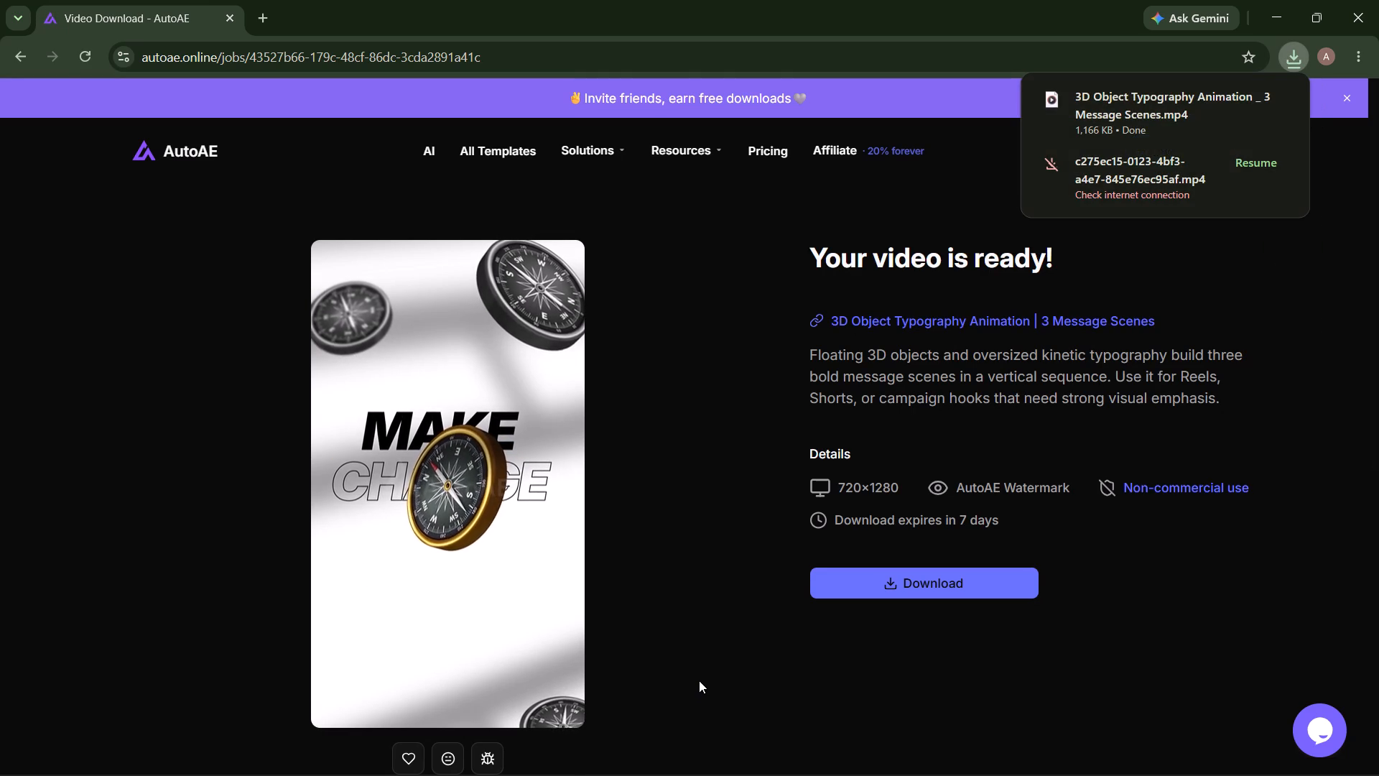
Switch to CapCut and examine the opening title clip and its transition into the 934895cd clip on the timeline.
left_click(935, 761)
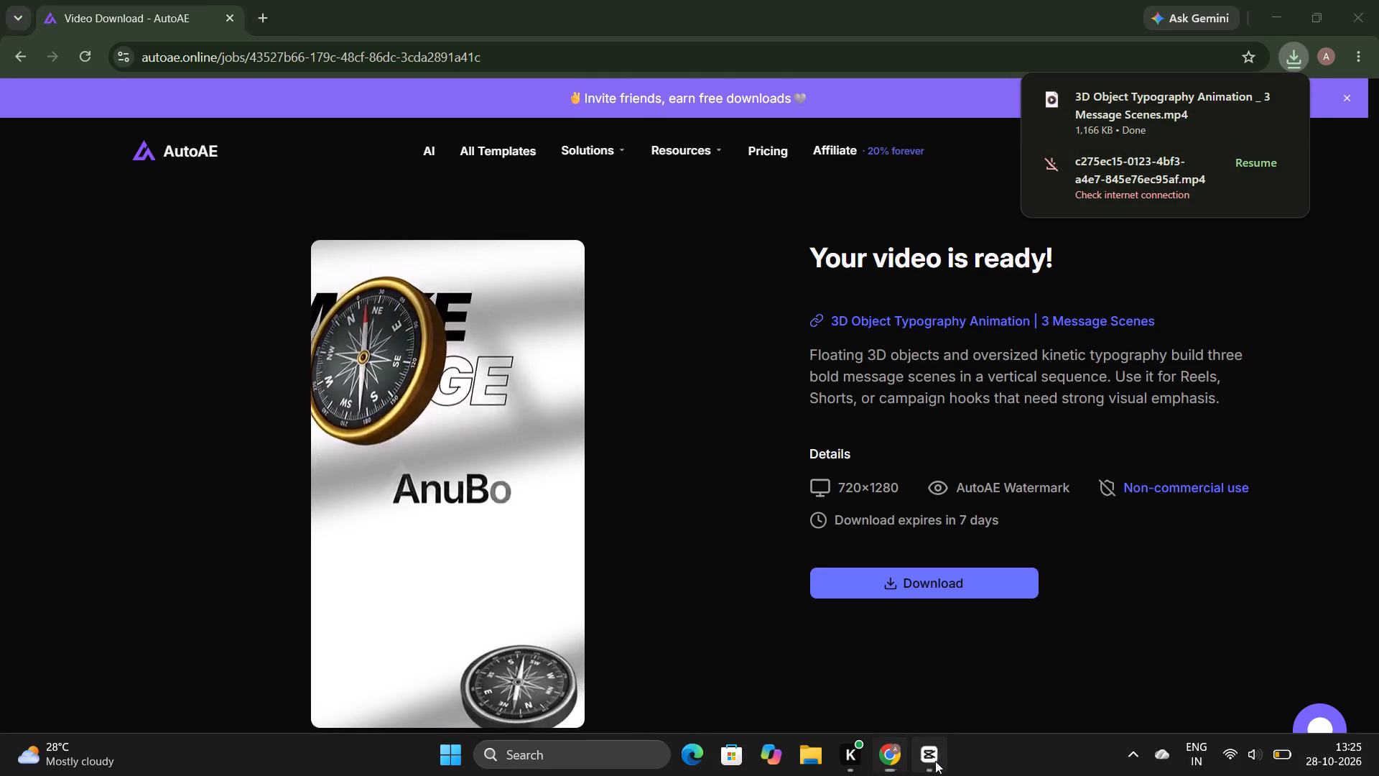
left_click(444, 633)
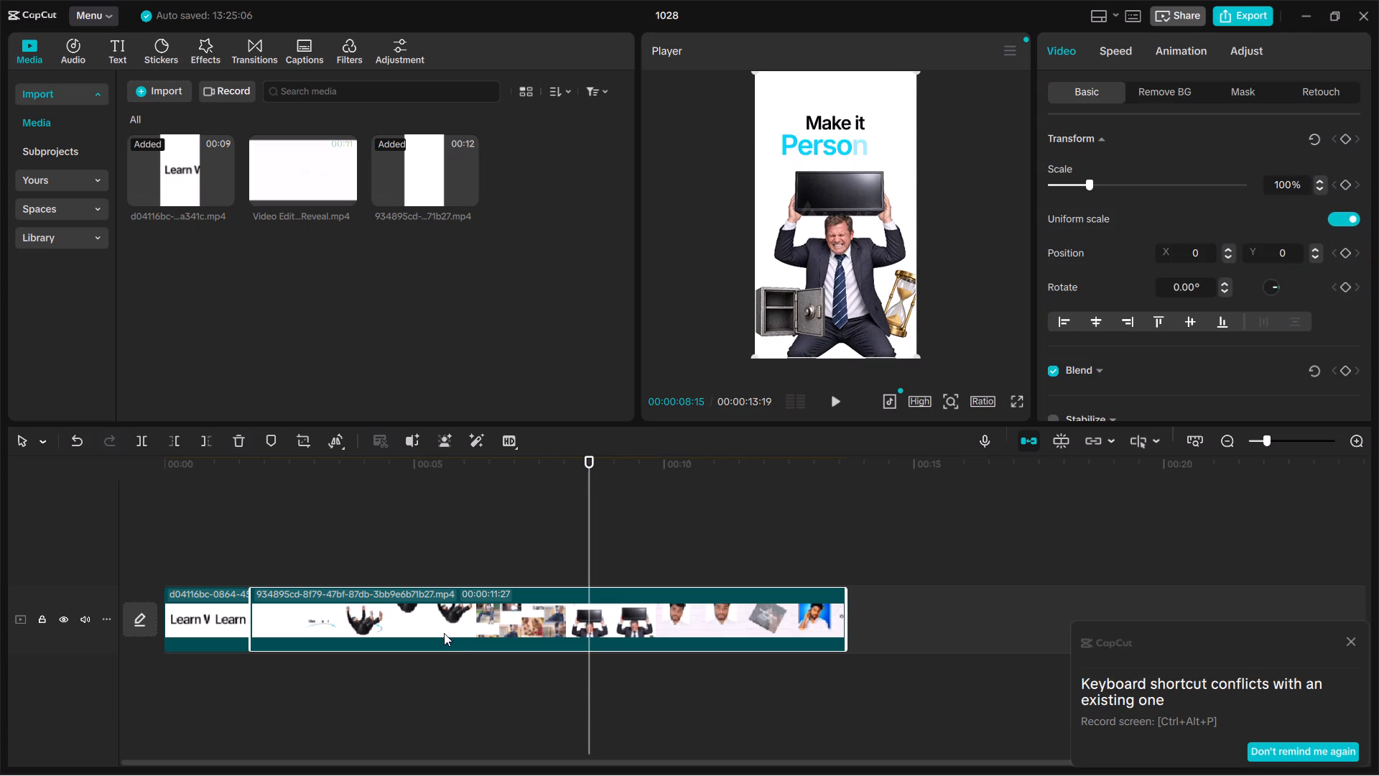
left_click(229, 616)
left_click(384, 514)
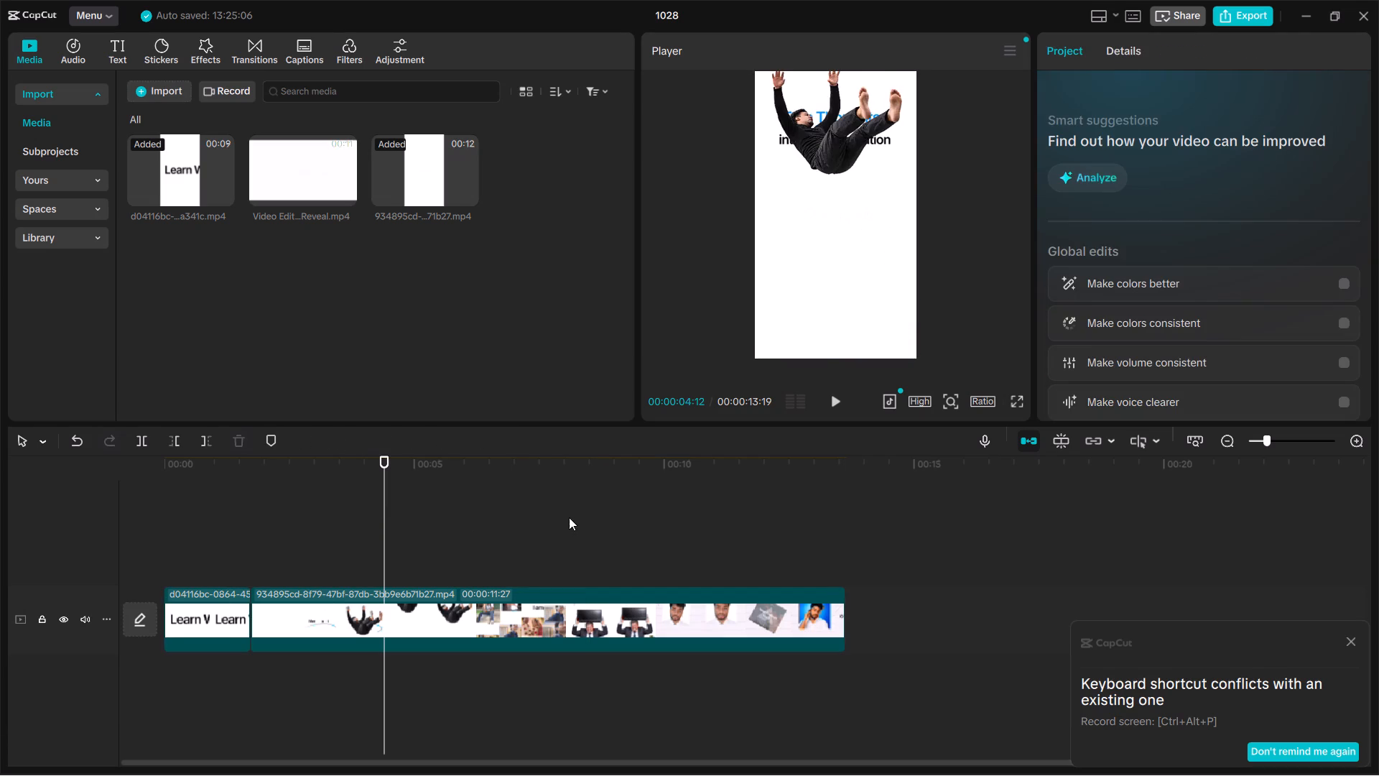
left_click_drag(385, 520, 166, 534)
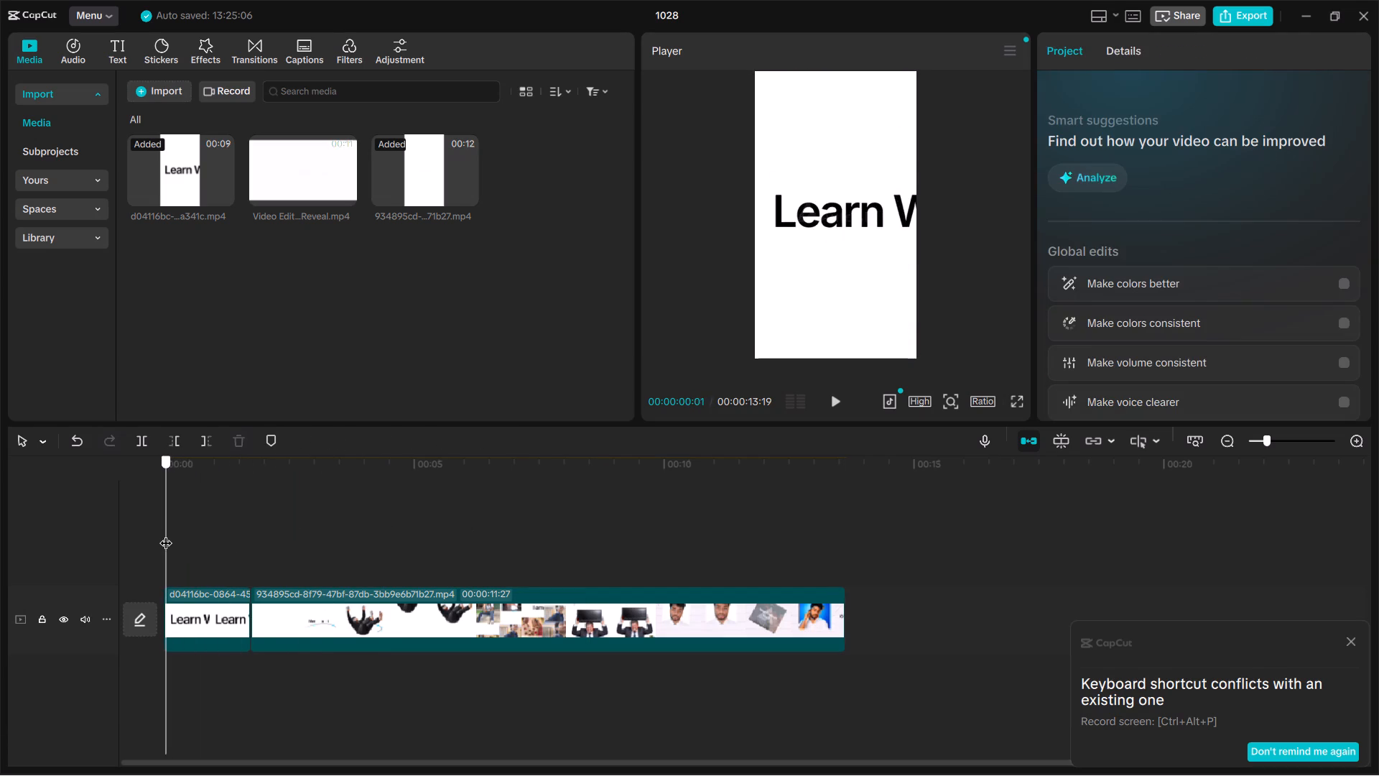
left_click_drag(166, 534, 232, 546)
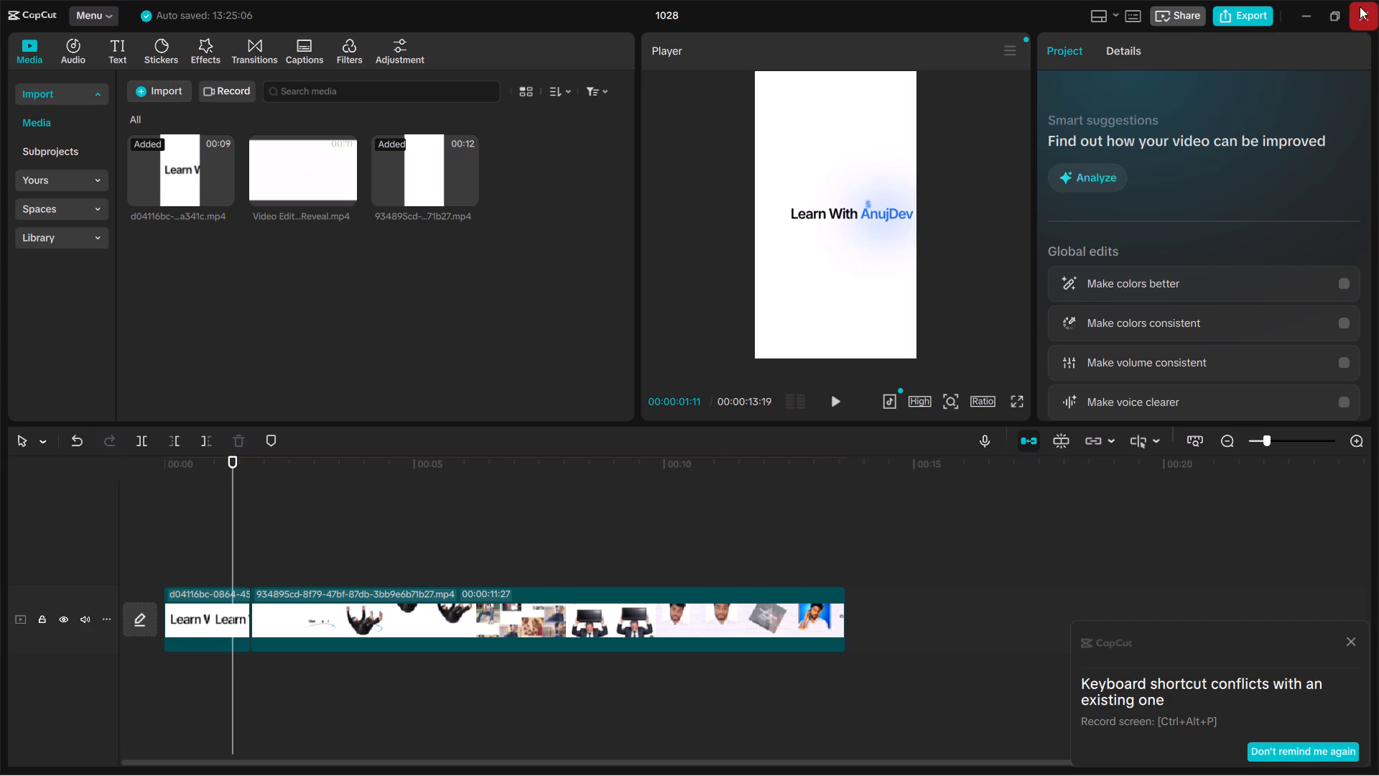
left_click(233, 603)
left_click_drag(231, 563, 145, 547)
left_click(251, 540)
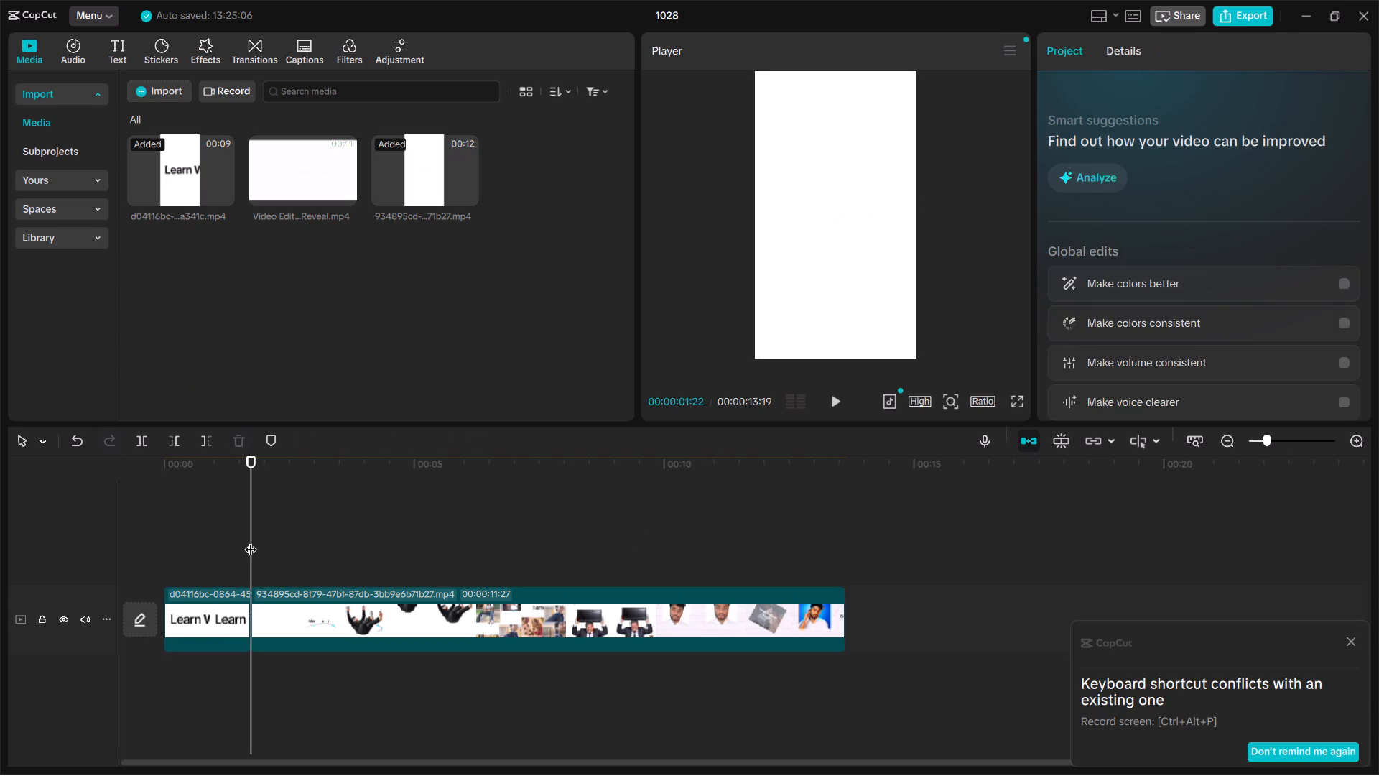
left_click_drag(251, 534, 30, 515)
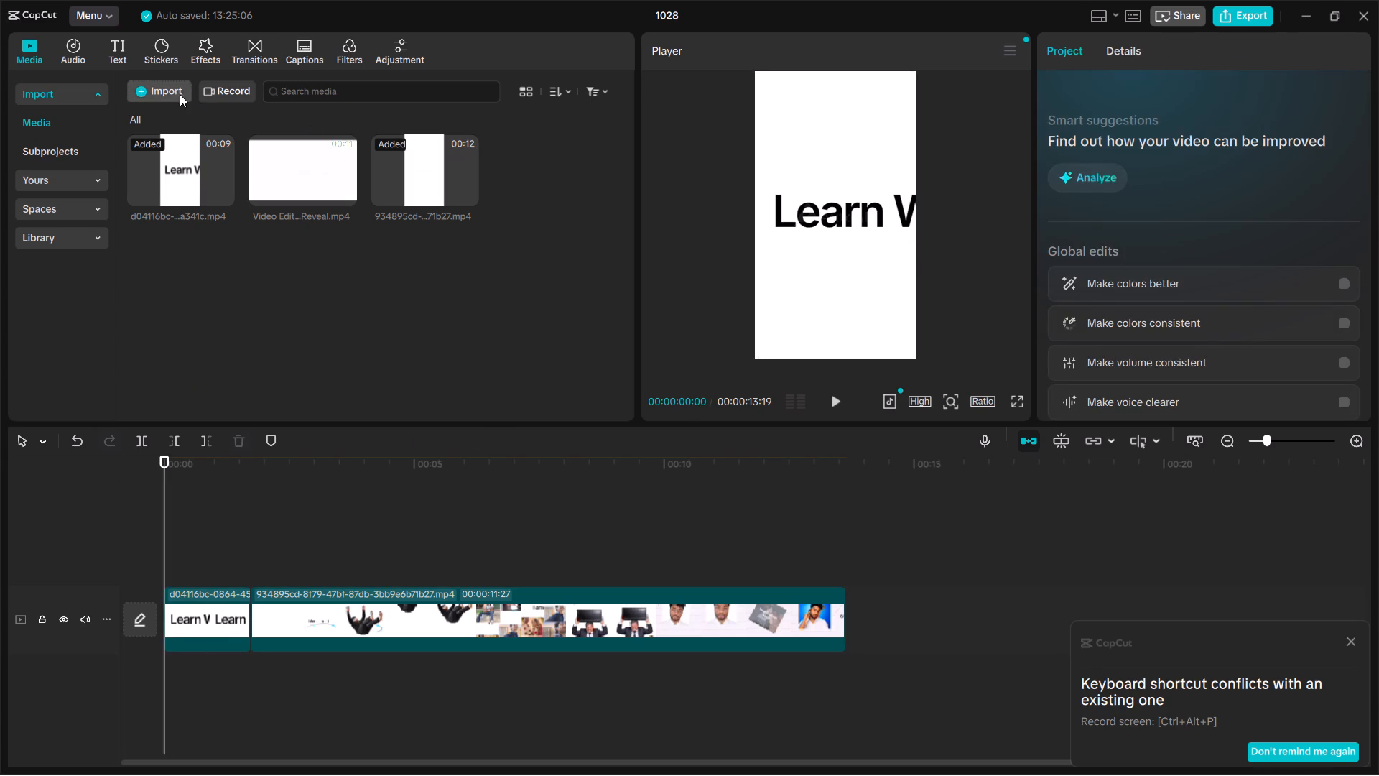
Import the video 3D Object Typography Animation _ 3 Message Scenes.mp4 from the Downloads folder.
left_click(172, 93)
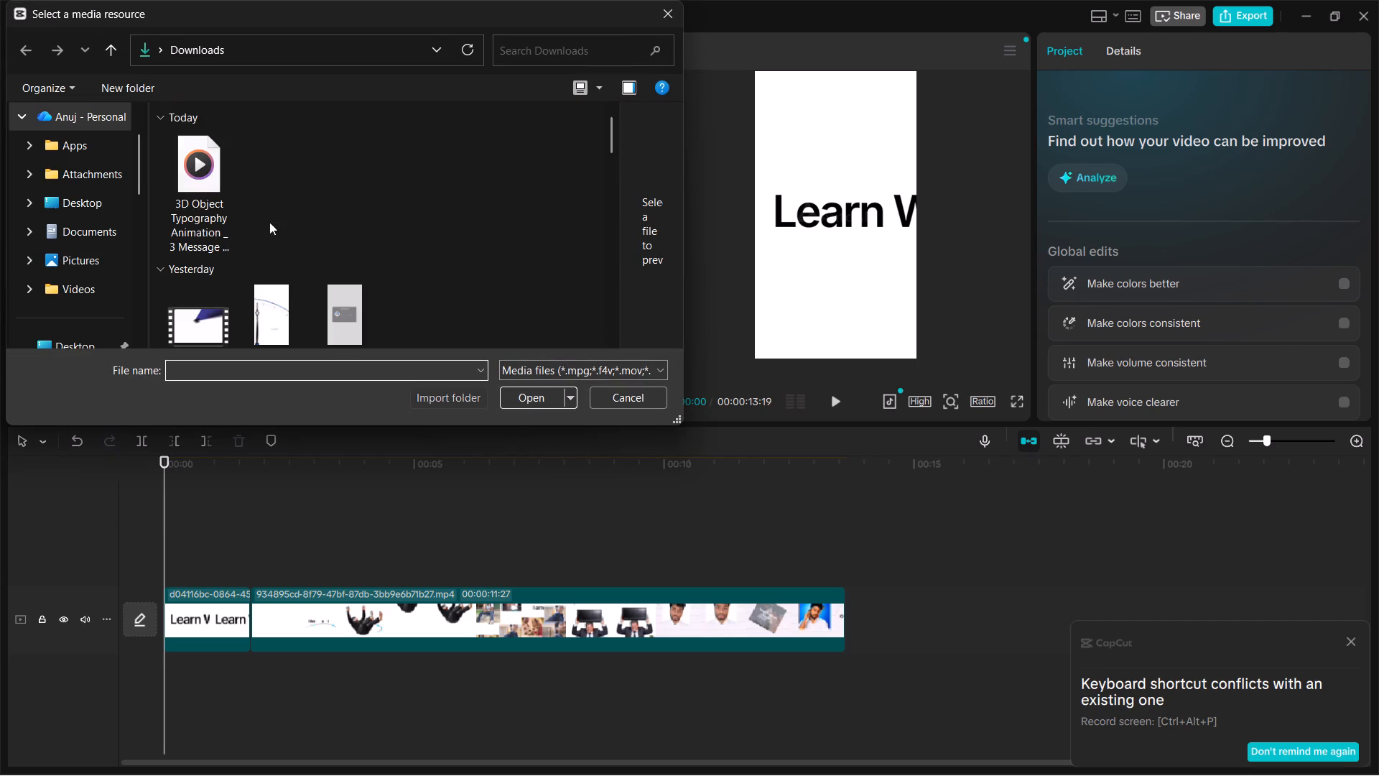
left_click(191, 143)
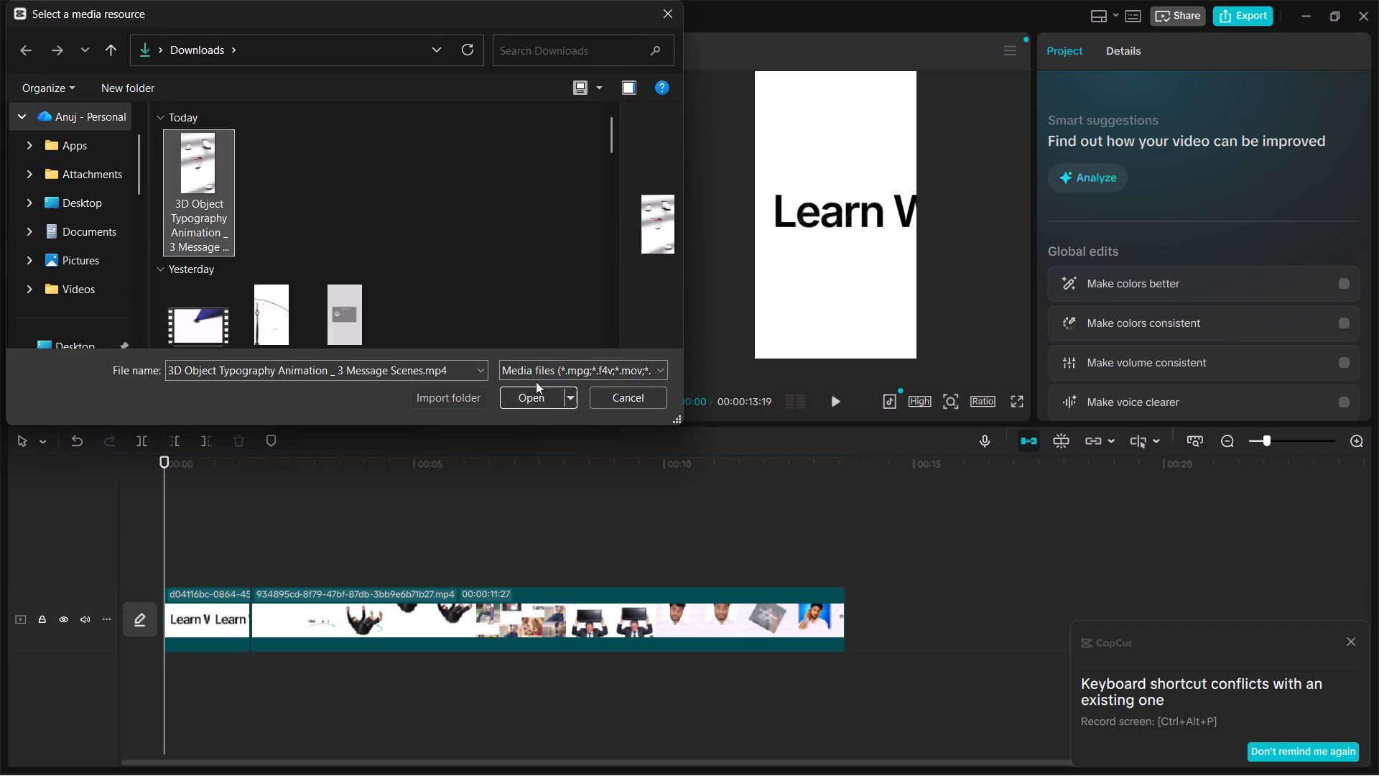
left_click(534, 391)
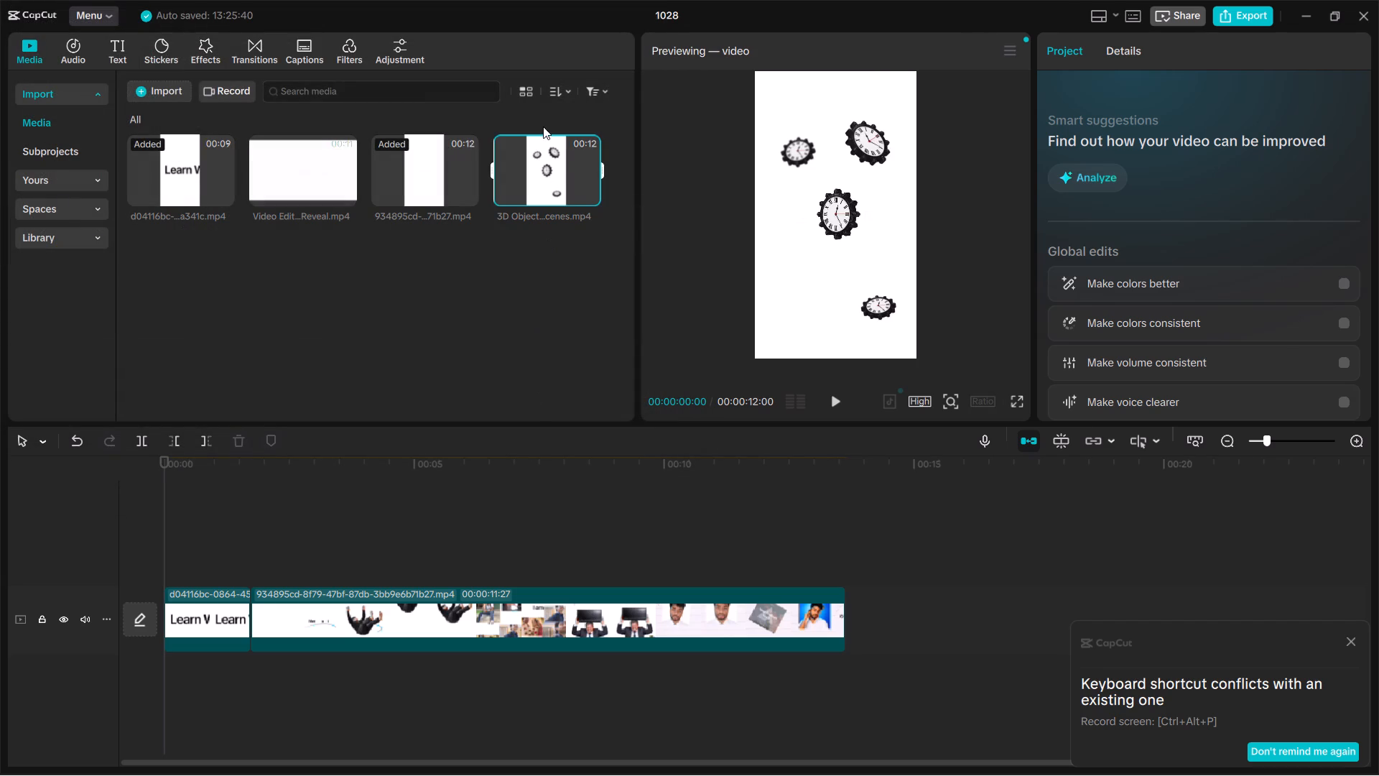
Insert the 3D Object Typography Animation video at the start of the main track, before the opening title clip.
left_click_drag(547, 151, 170, 627)
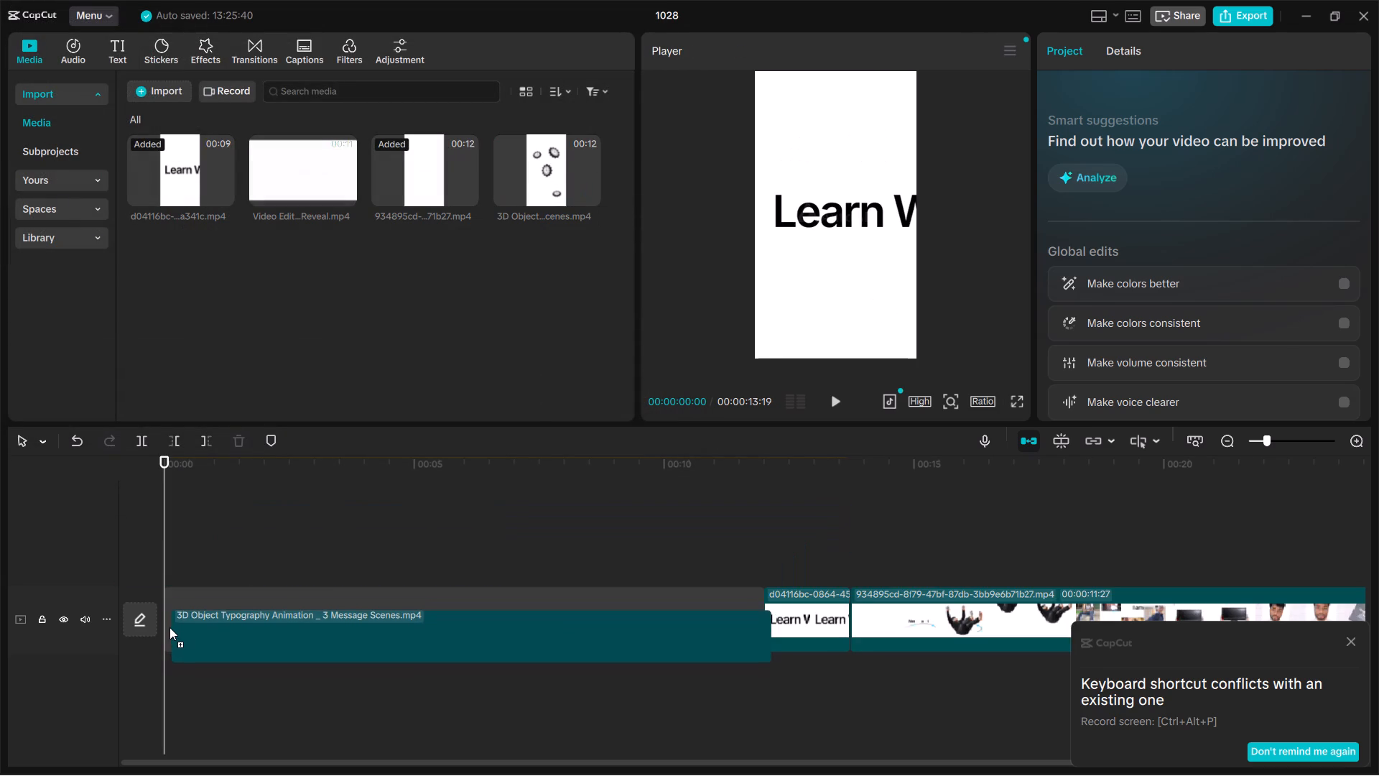
left_click_drag(170, 627, 168, 627)
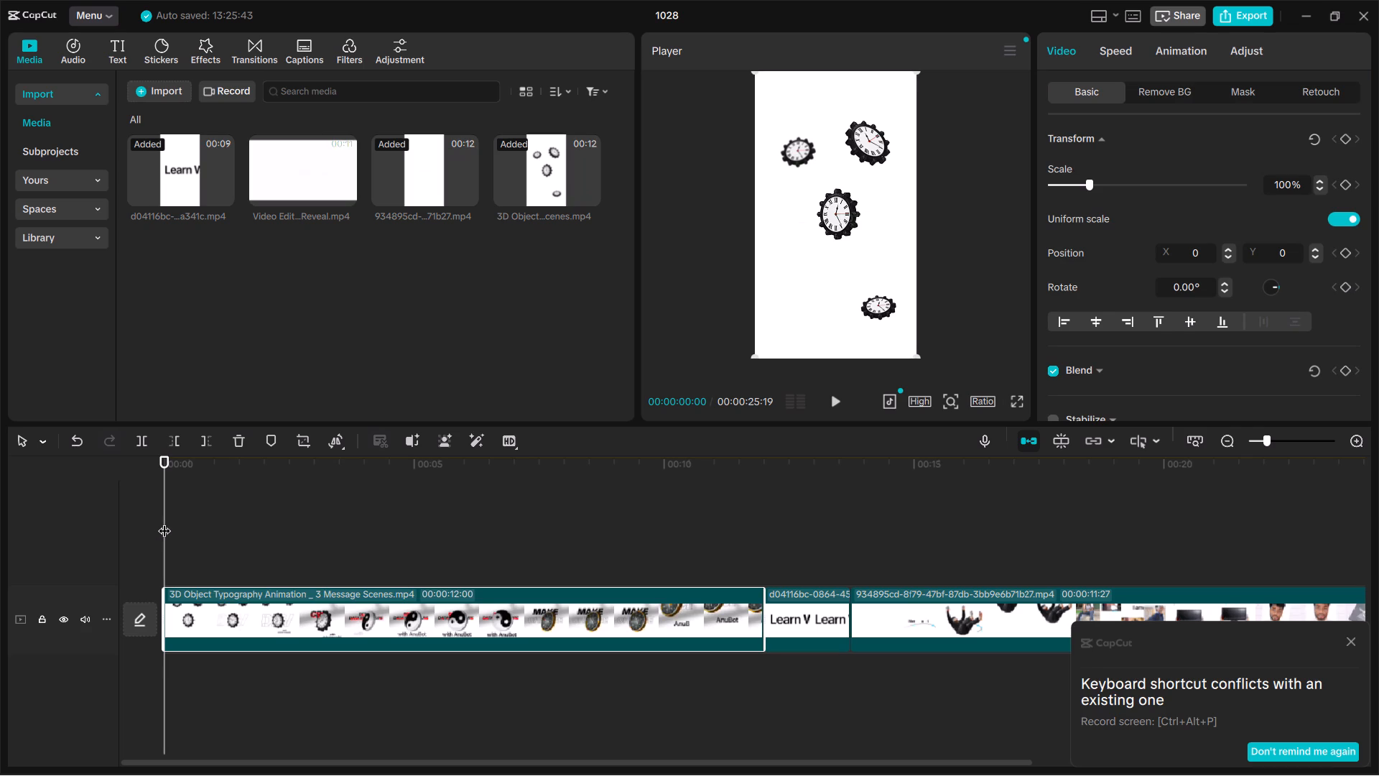
Play and step through the 3D Object Typography Animation clip to examine its message scenes and the change between the first ones.
key("space")
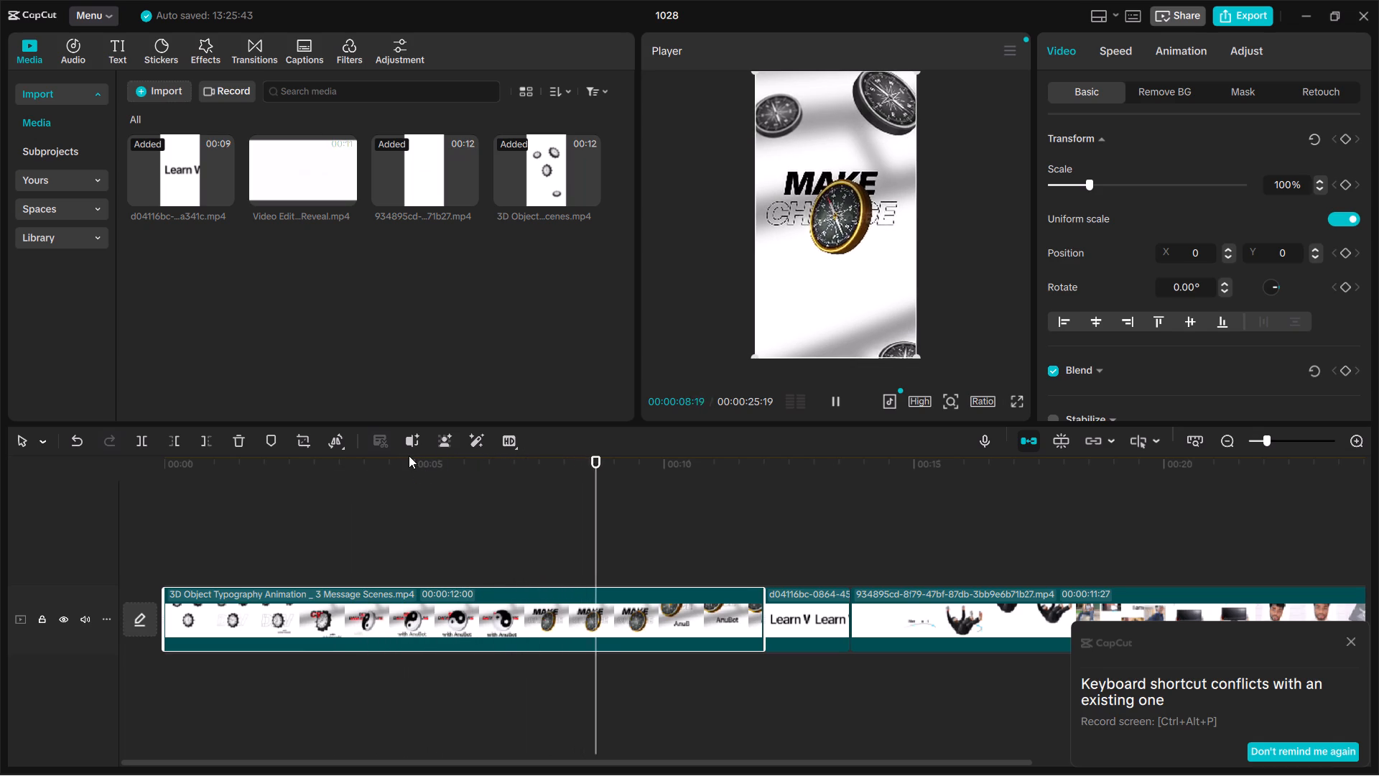
key("space")
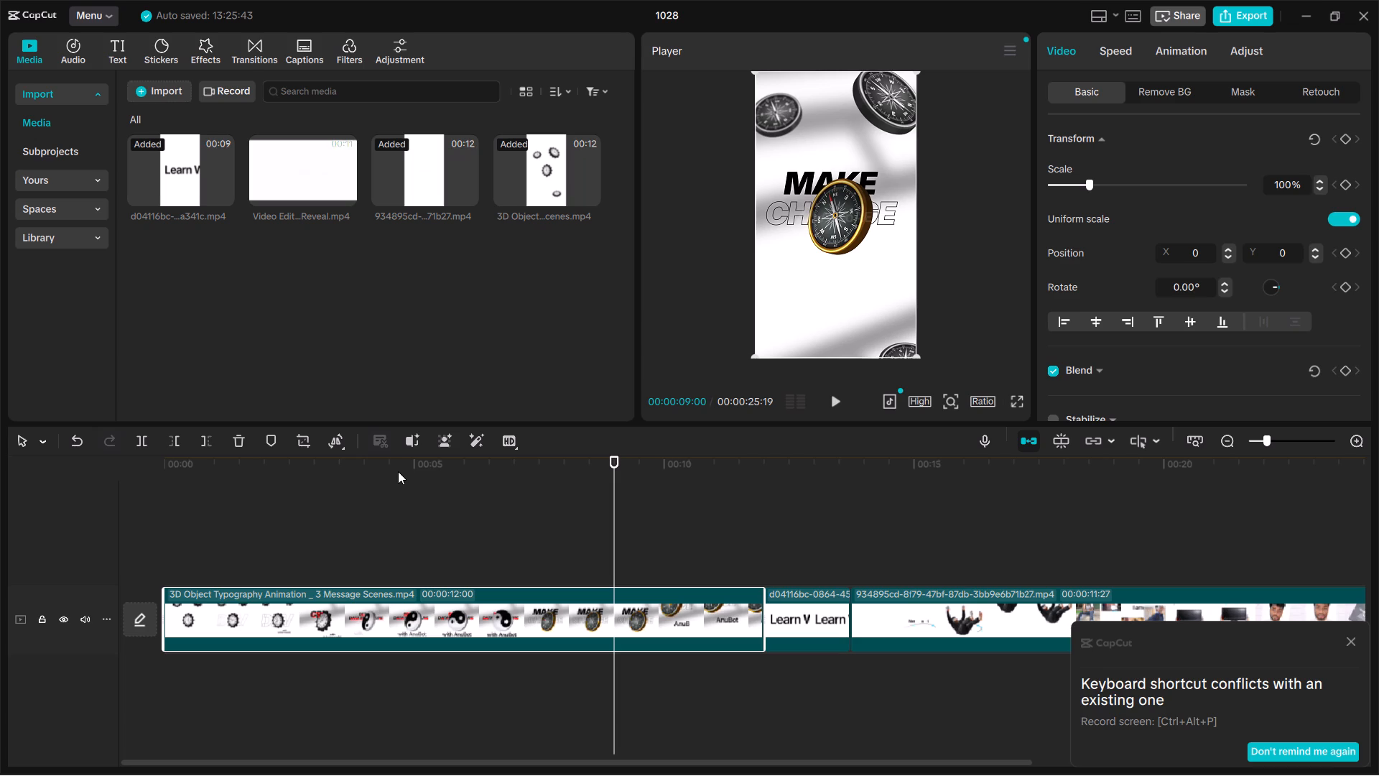
left_click_drag(614, 517, 154, 555)
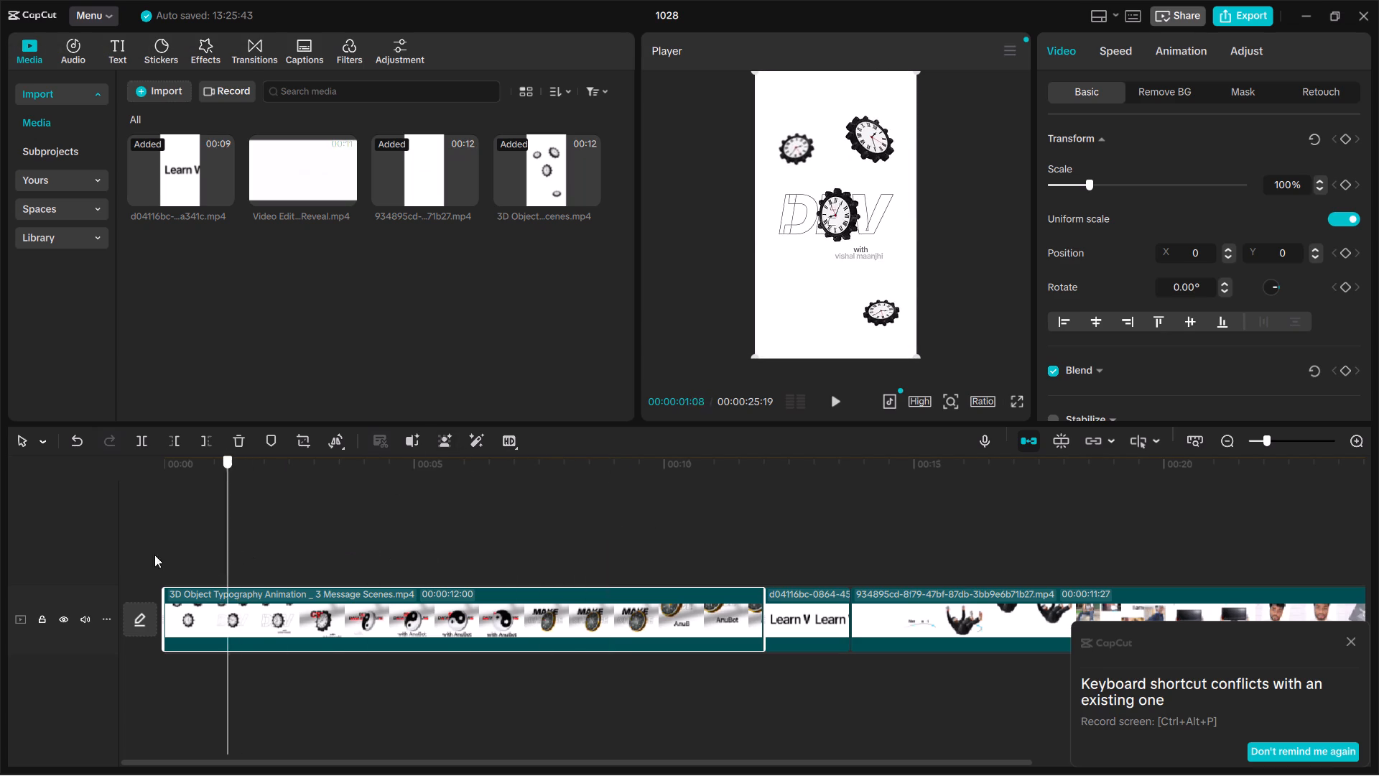
left_click_drag(154, 555, 128, 552)
key("space")
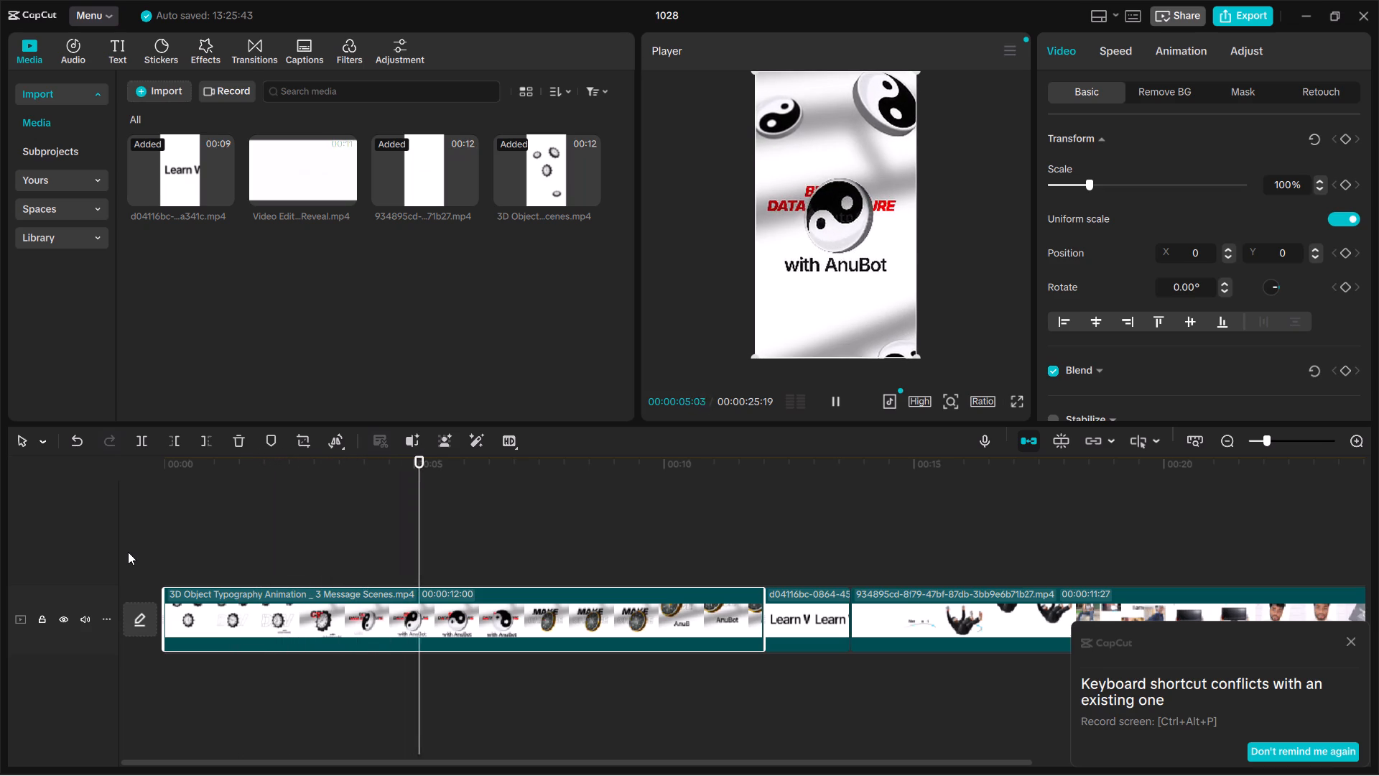
key("space")
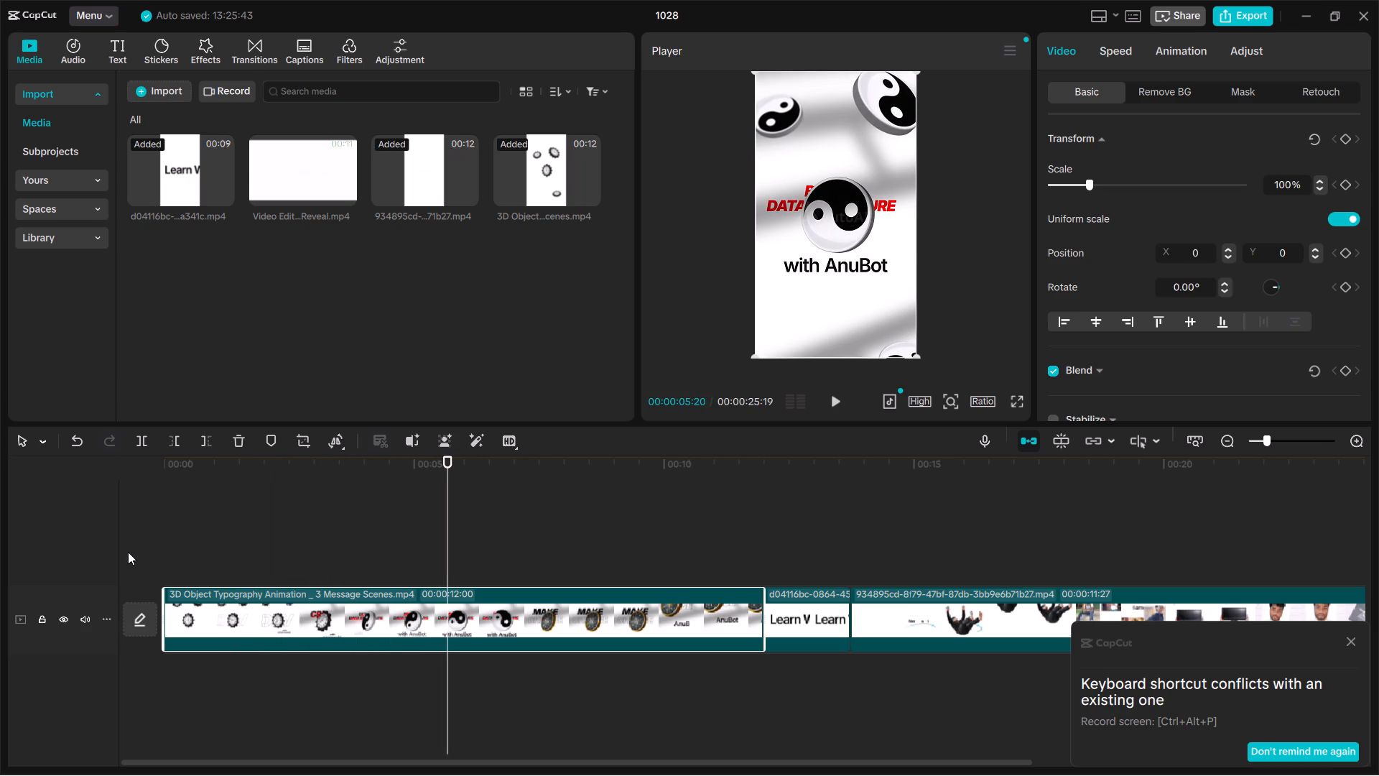
key("Left")
key("Left")
key("Left")
key("Left")
key("Left")
key("Left")
key("Left")
key("Left")
key("Left")
key("Left")
key("Left")
key("Left")
key("Left")
key("Left")
key("Left")
key("Left")
key("Left")
key("Left")
key("Left")
key("Left")
key("Left")
key("Left")
key("Left")
key("Left")
key("Left")
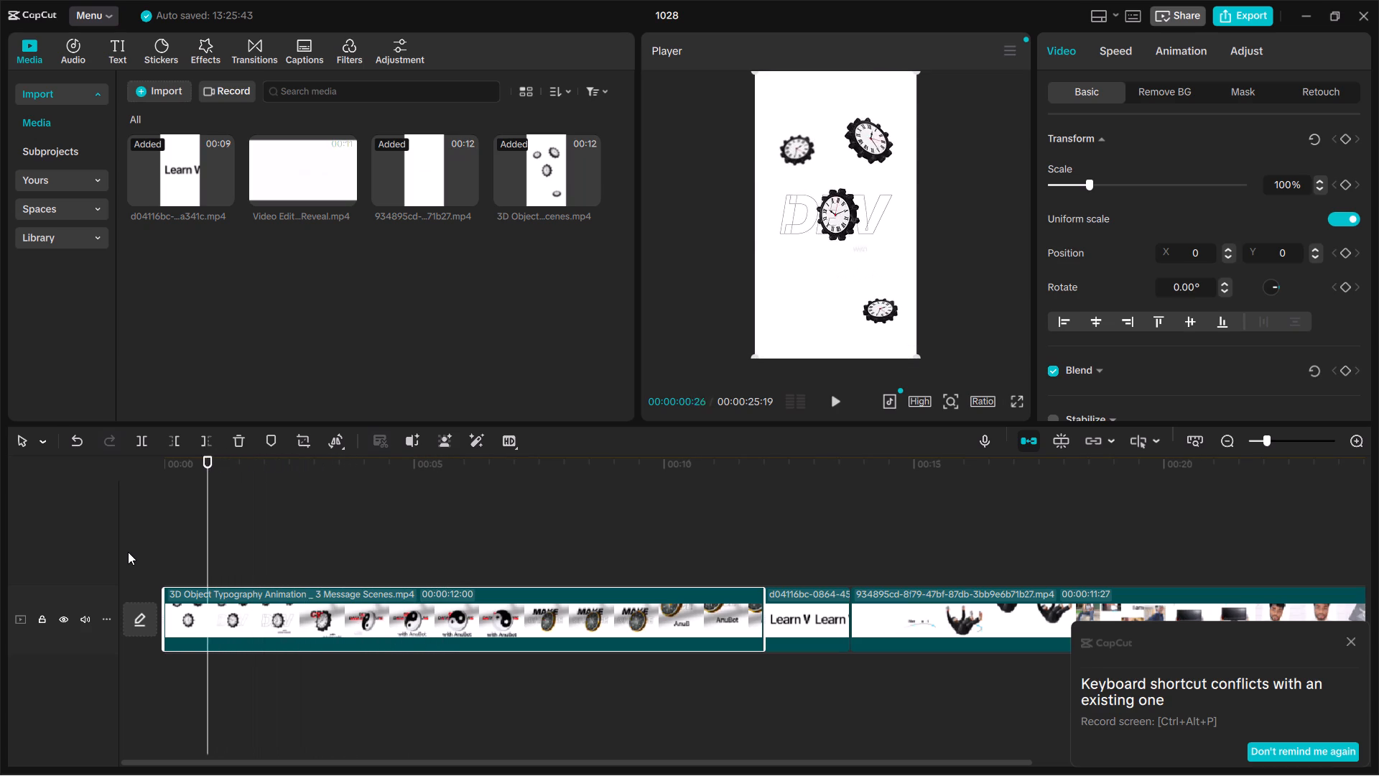
key("Right")
key("Right")
key("Right")
key("Right")
key("Right")
key("Right")
key("Right")
key("Right")
key("Right")
key("Right")
key("Right")
key("Right")
key("Right")
key("Right")
key("Right")
key("Right")
key("Right")
key("Right")
key("Right")
key("Right")
scroll(128, 552, "up", 1)
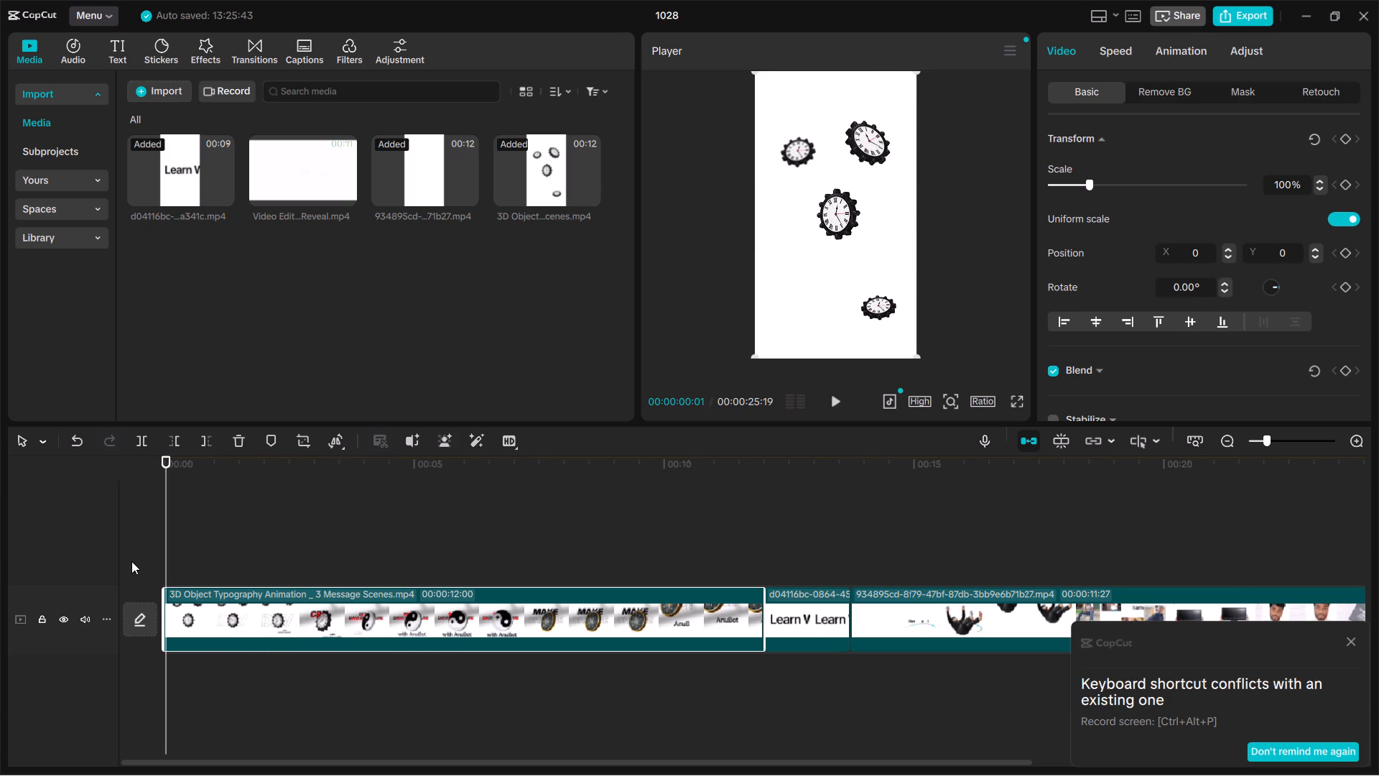
scroll(131, 561, "up", 2)
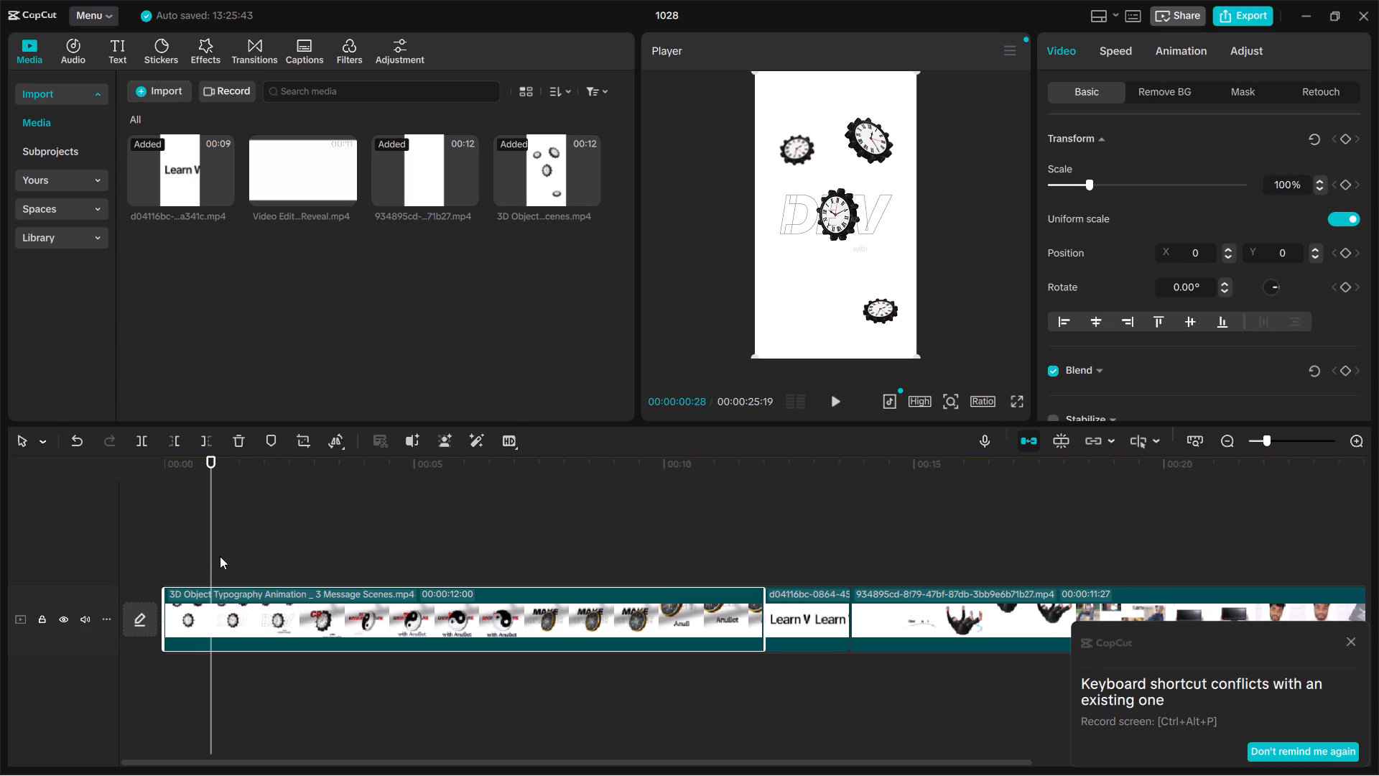
Split the 3D Object Typography Animation clip at 00:00:01:29, during the glitch transition after the outlined text scene.
left_click_drag(212, 555, 215, 558)
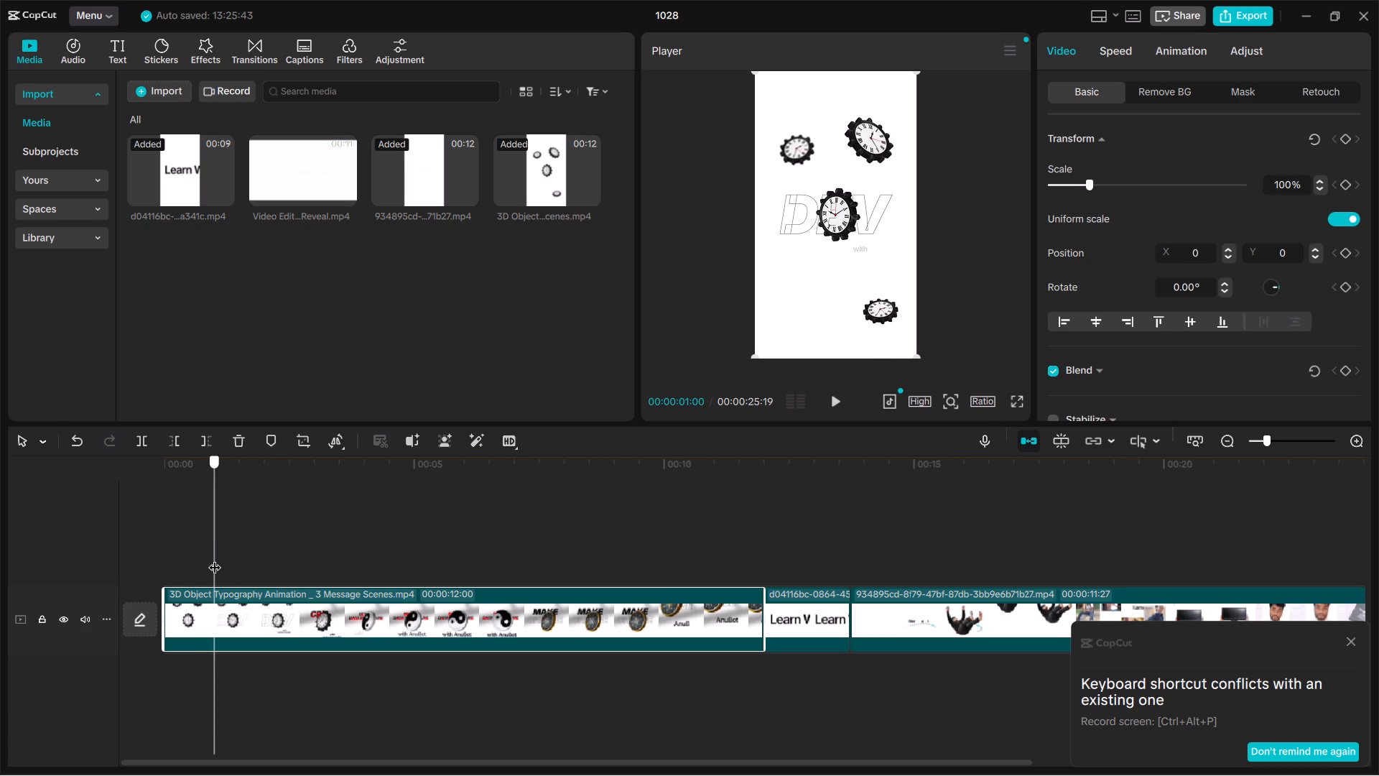
left_click_drag(215, 558, 274, 548)
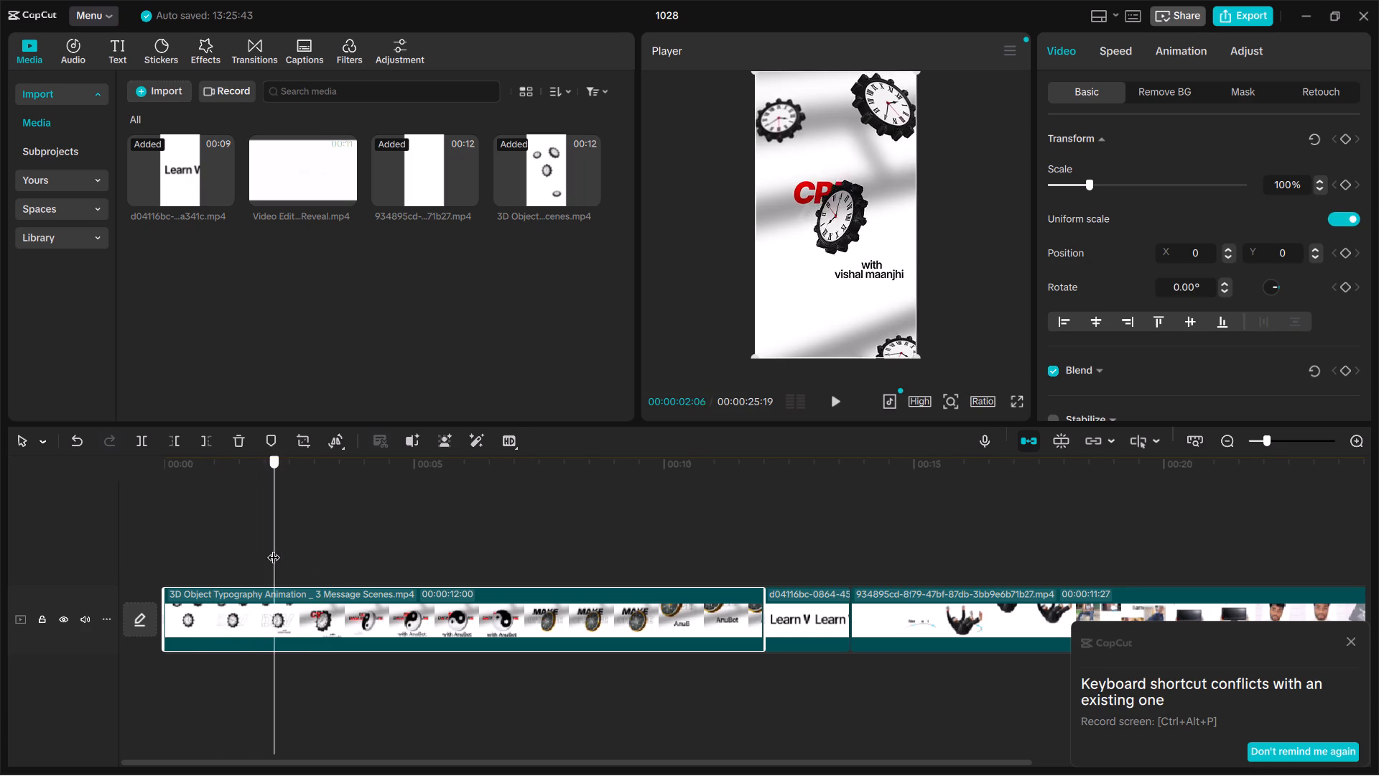
left_click_drag(274, 548, 259, 548)
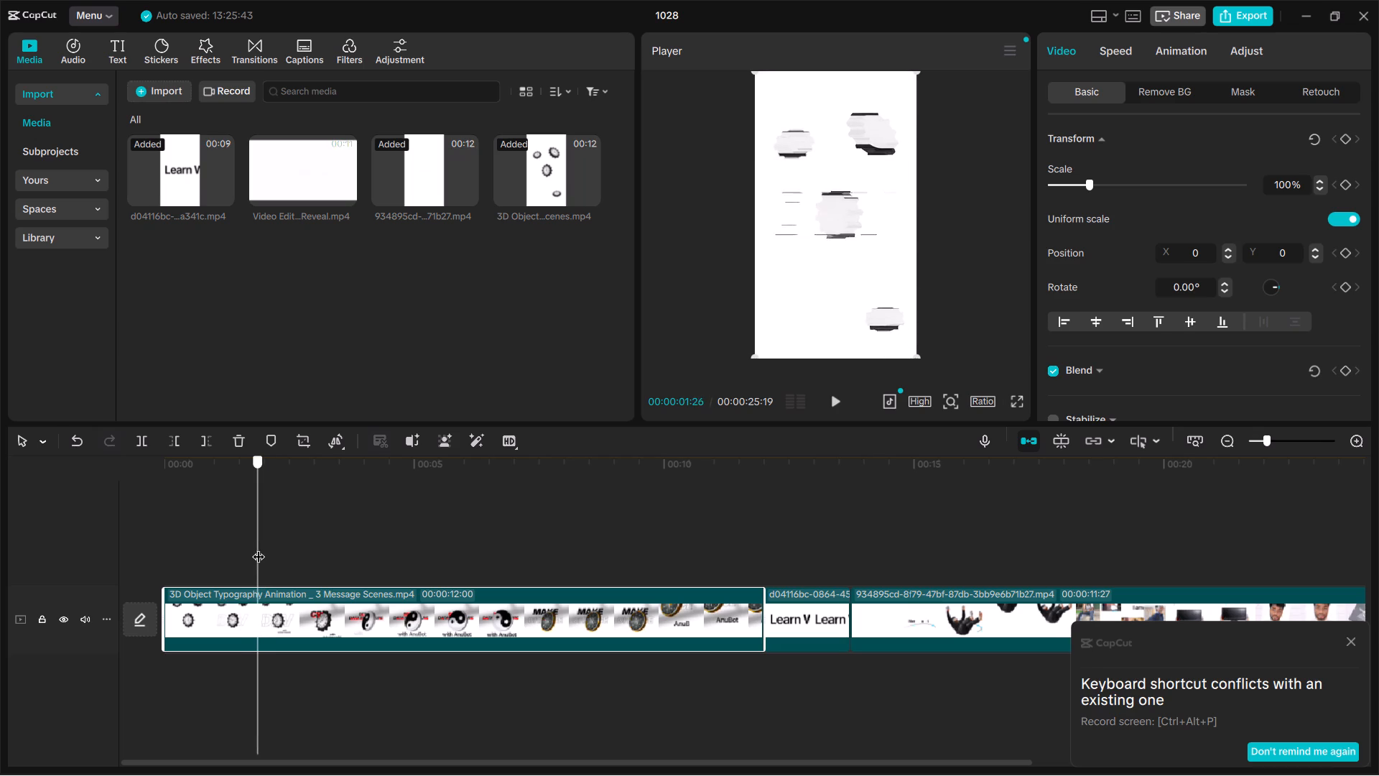
left_click_drag(259, 548, 262, 548)
key("ctrl+b")
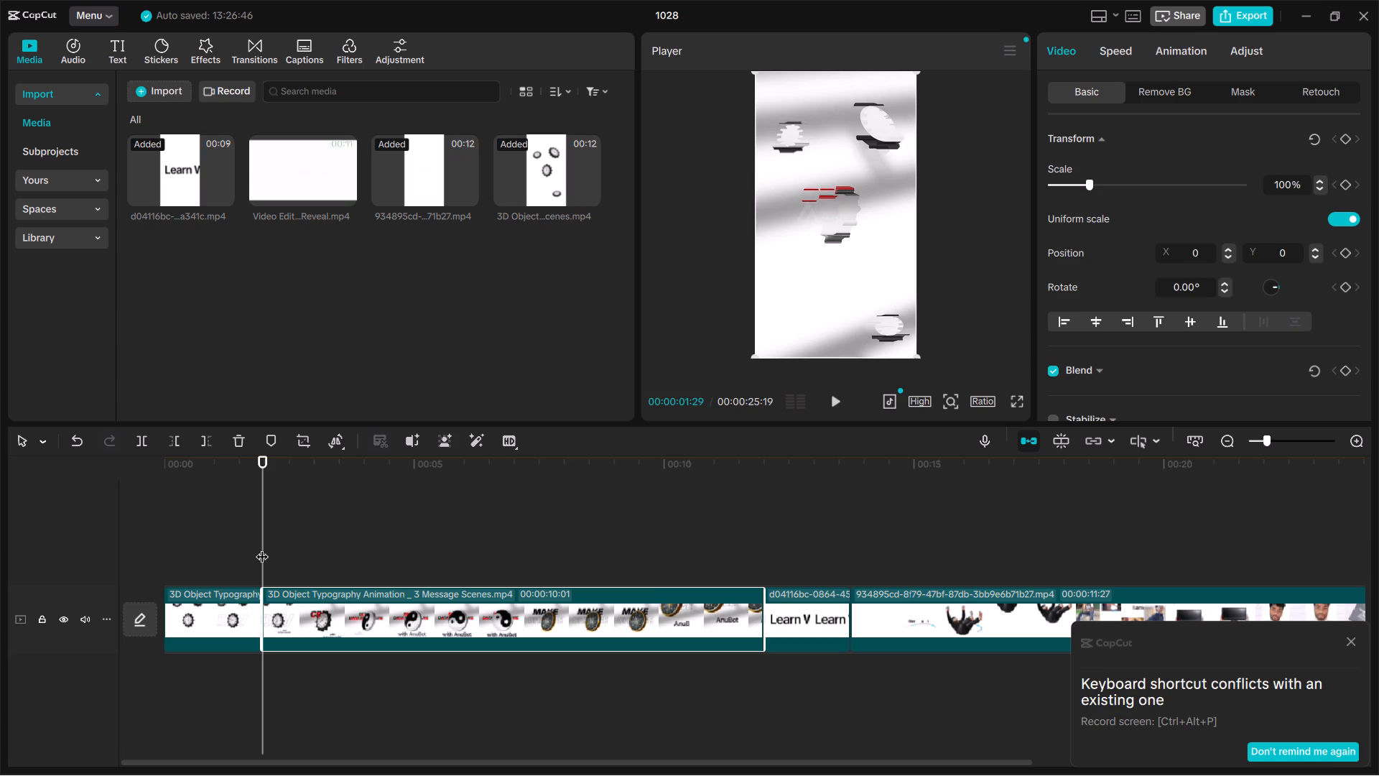
Play and scrub through the opening scenes of the 3D Object Typography Animation to examine the split and the following scene change.
key("space")
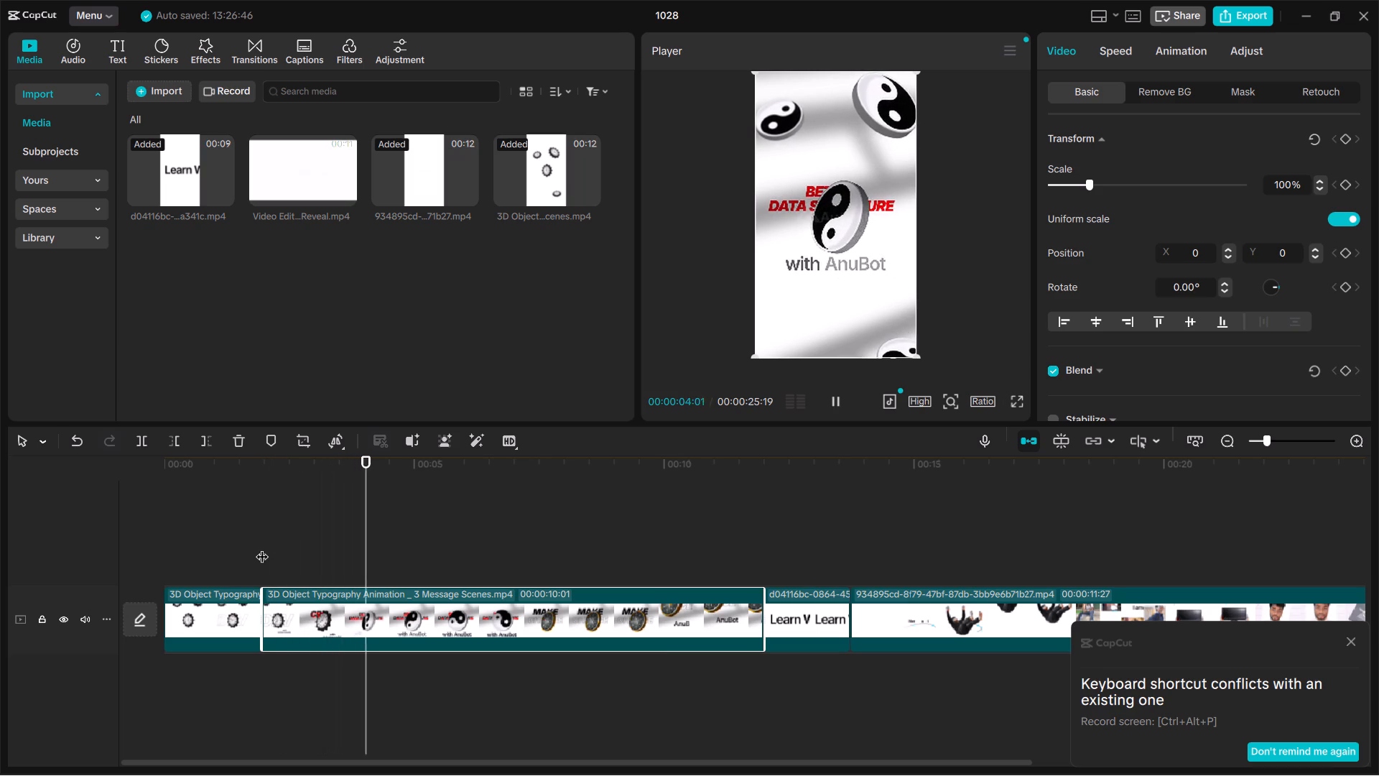
key("space")
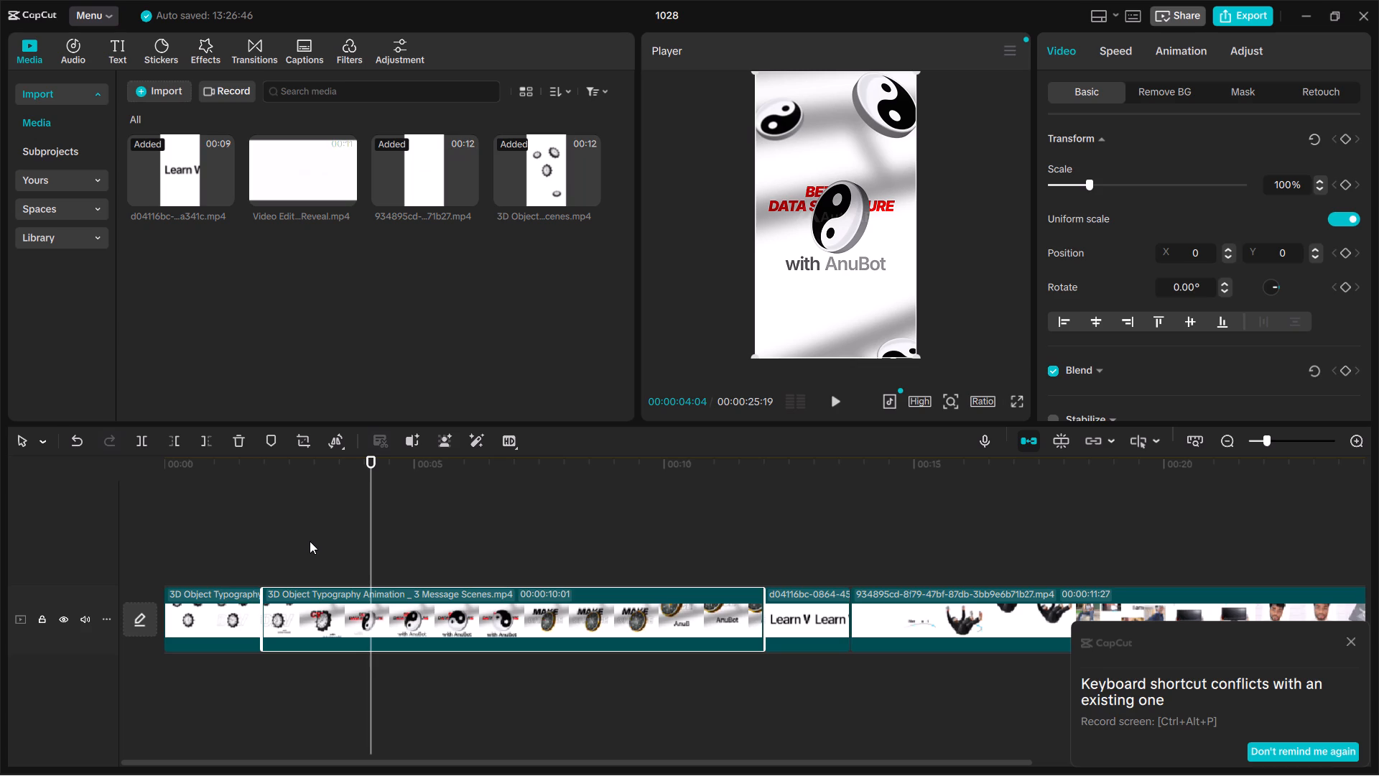
left_click_drag(373, 540, 148, 583)
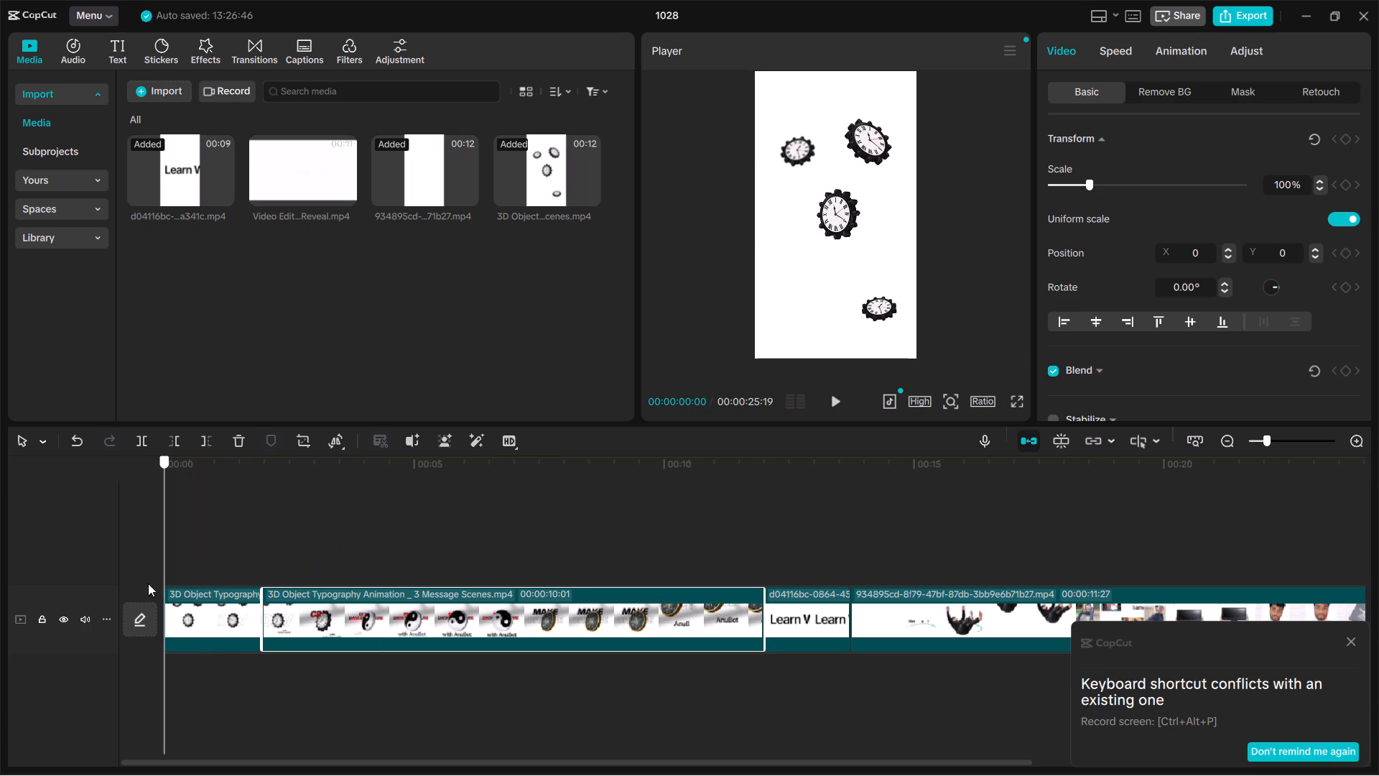
left_click_drag(148, 583, 159, 589)
left_click(205, 566)
left_click(215, 528)
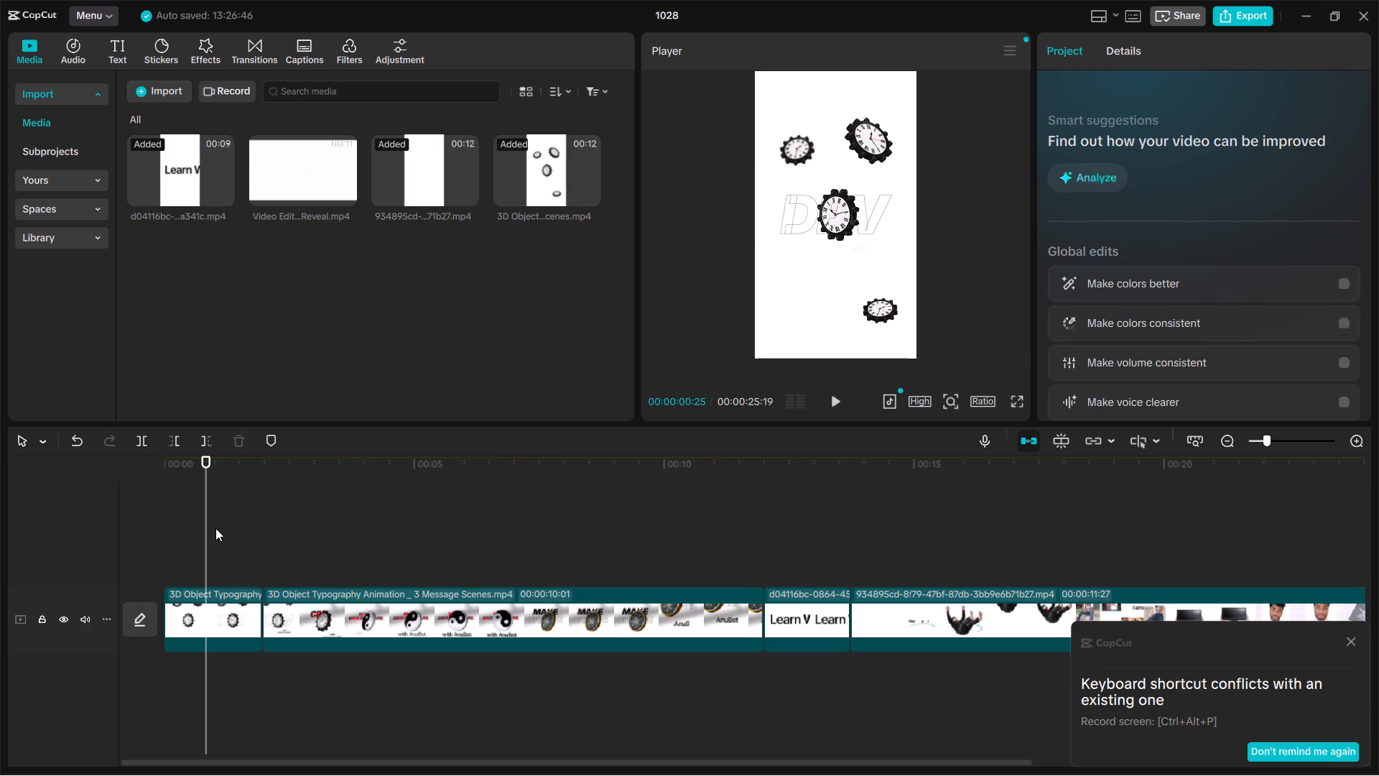
left_click_drag(215, 528, 131, 554)
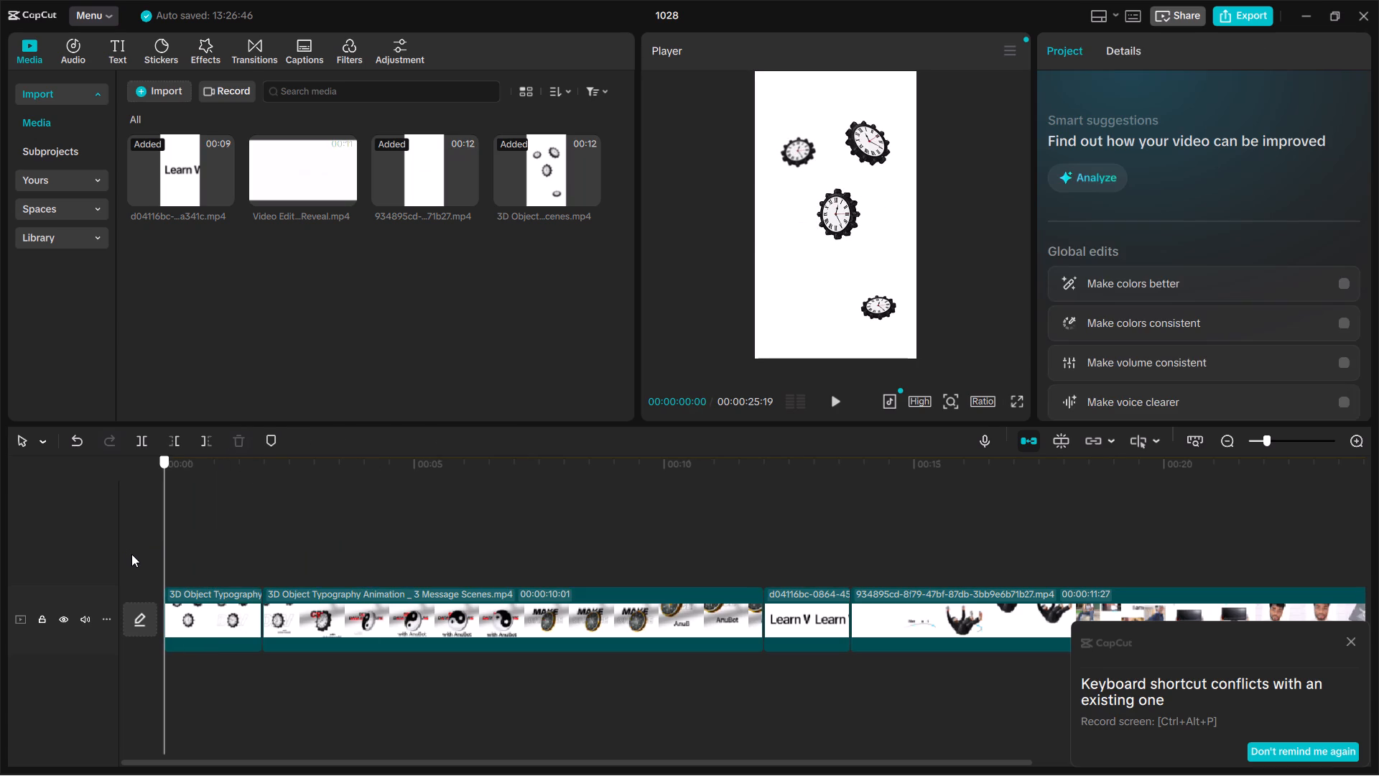
left_click_drag(131, 554, 254, 578)
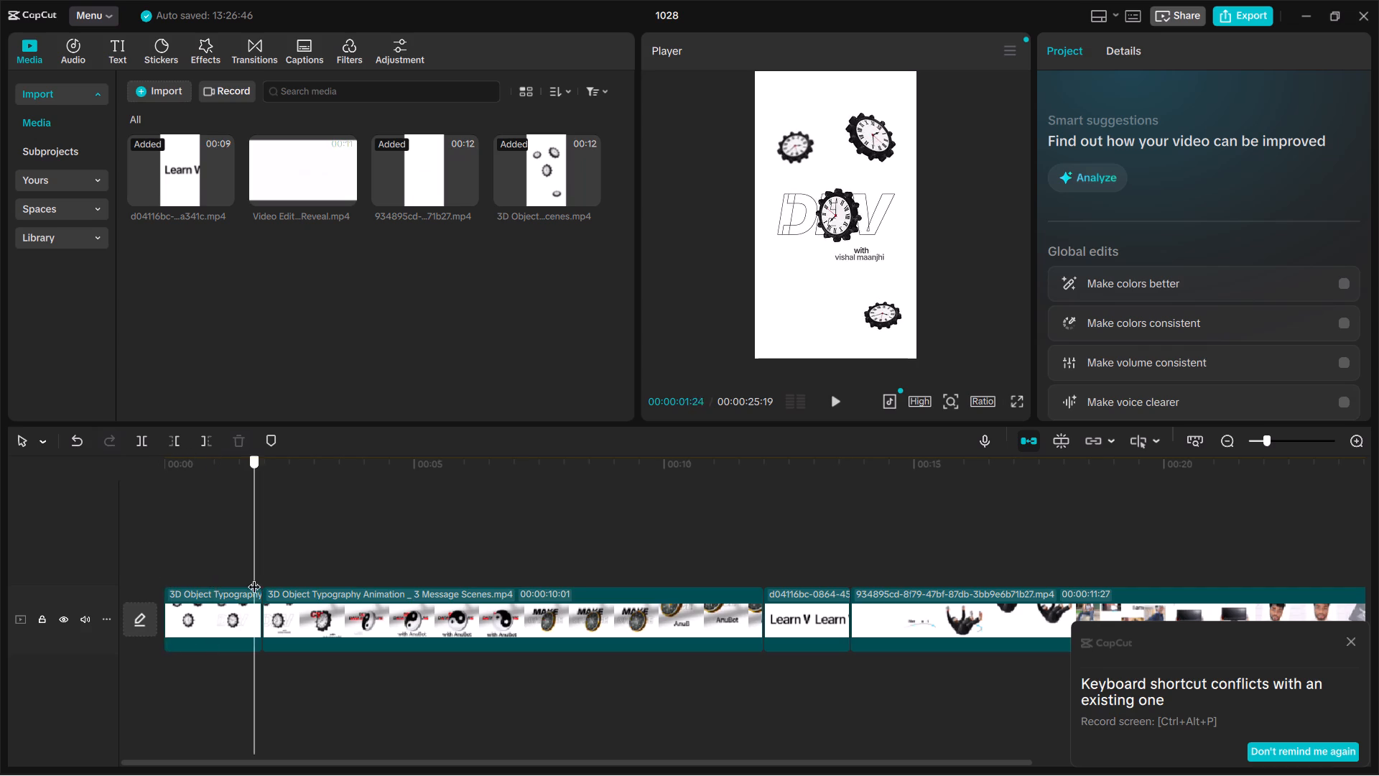
left_click_drag(254, 578, 150, 572)
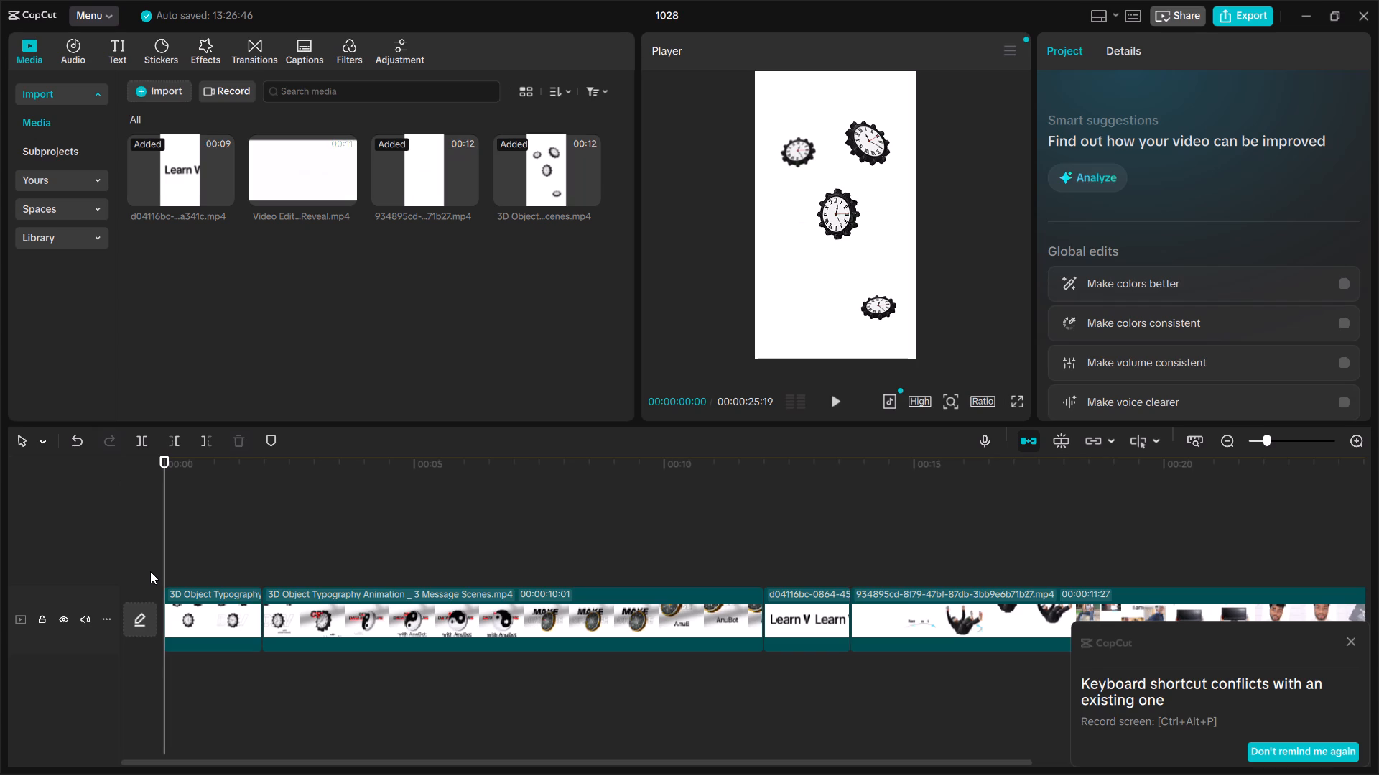
Split the second 3D Object Typography Animation segment at 00:00:03:12, during the glitch transition from the clocks to the yin-yang objects.
key("Right")
key("Right")
key("Right")
key("Right")
key("Right")
key("Right")
key("Right")
key("Right")
key("Right")
key("Right")
key("Right")
key("Right")
key("Right")
key("Right")
key("Right")
key("Right")
key("Right")
key("Right")
key("Right")
key("Right")
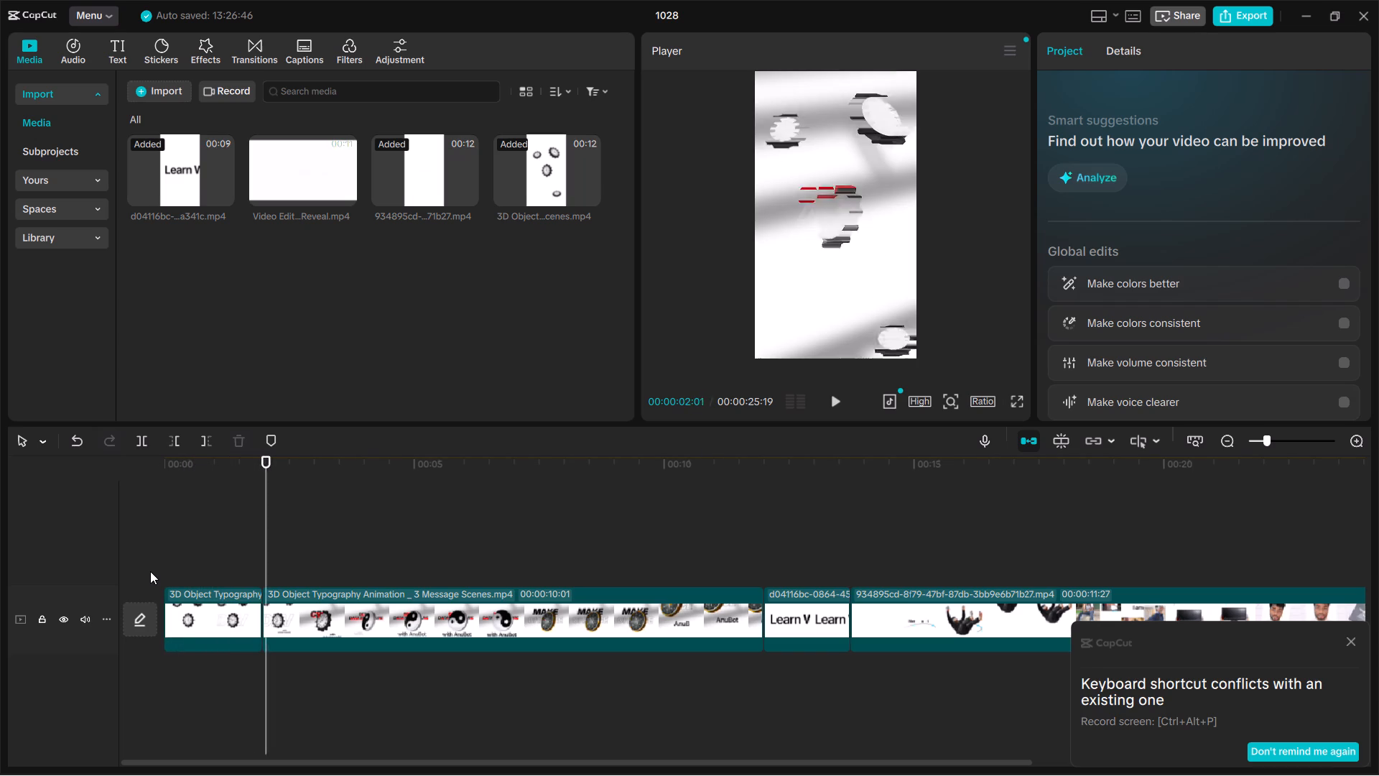
key("Left")
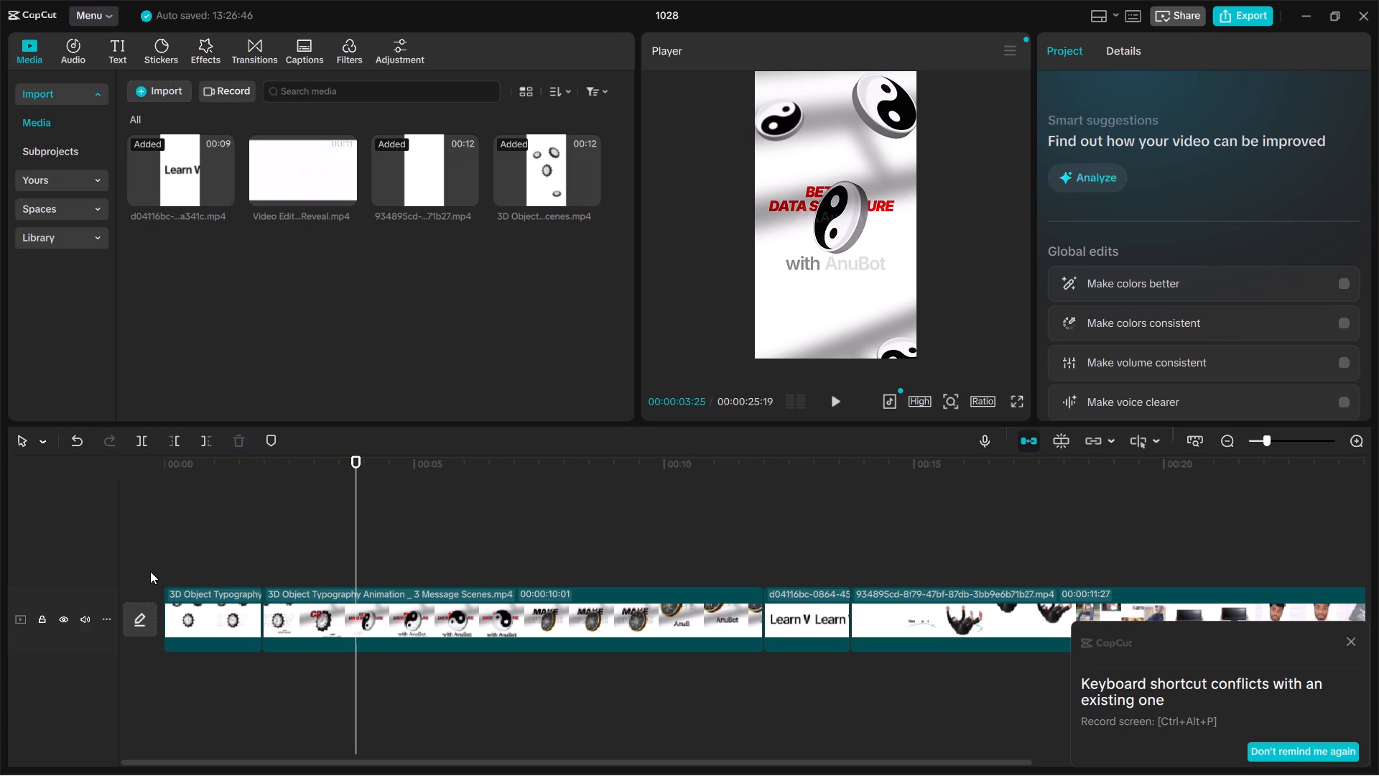
key("Left")
key("Left")
key("Left")
key("Left")
key("Left")
key("Left")
key("Left")
key("Left")
key("Left")
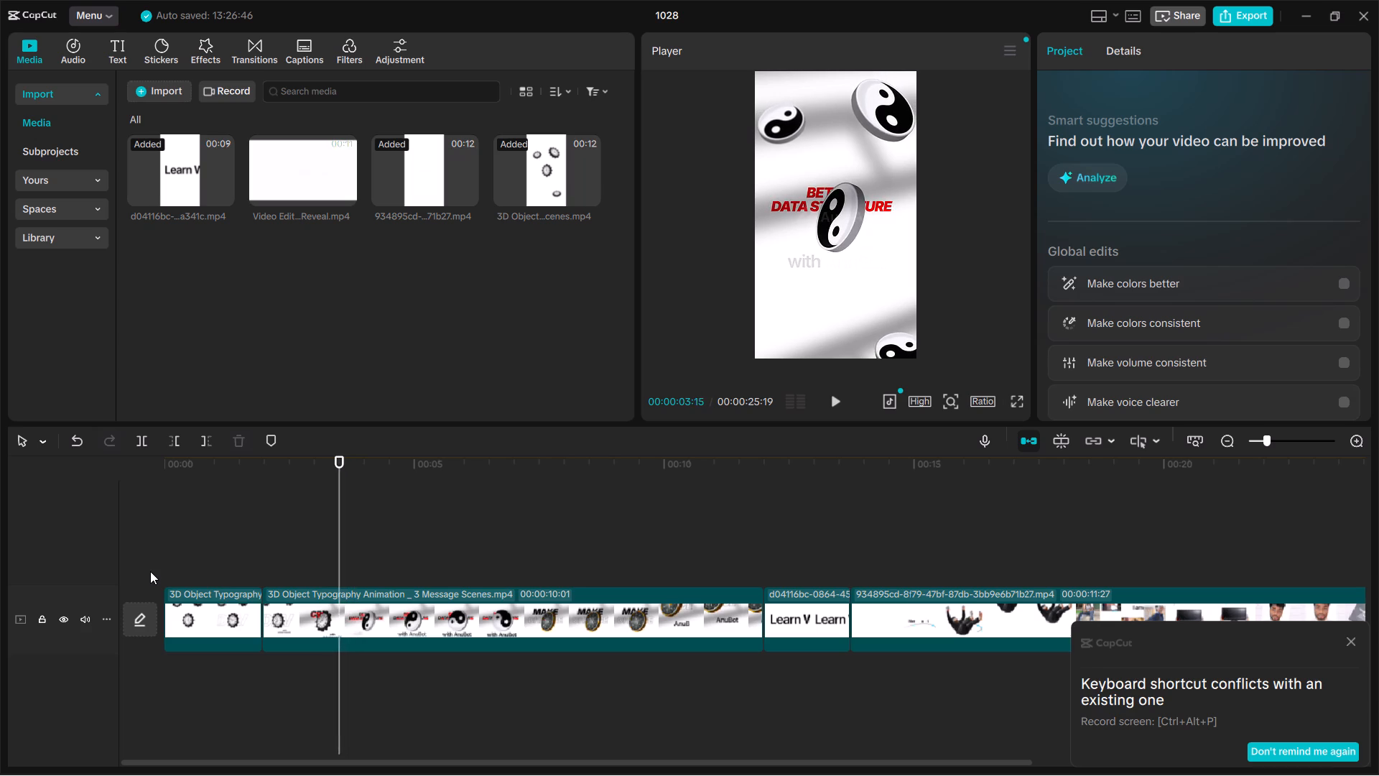
key("Left")
key("Left")
key("Left")
key("Left")
key("Left")
key("Left")
key("Right")
key("Right")
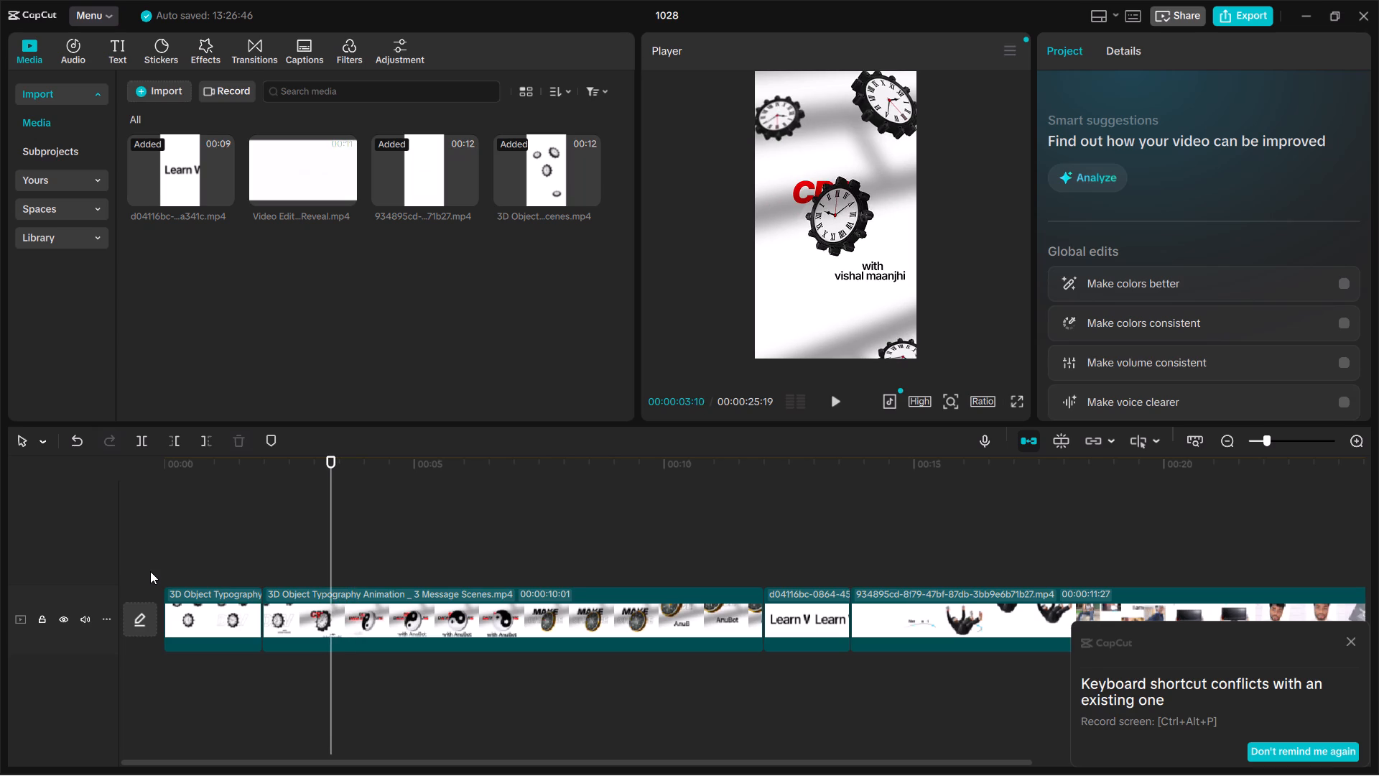
key("Right")
key("ctrl+b")
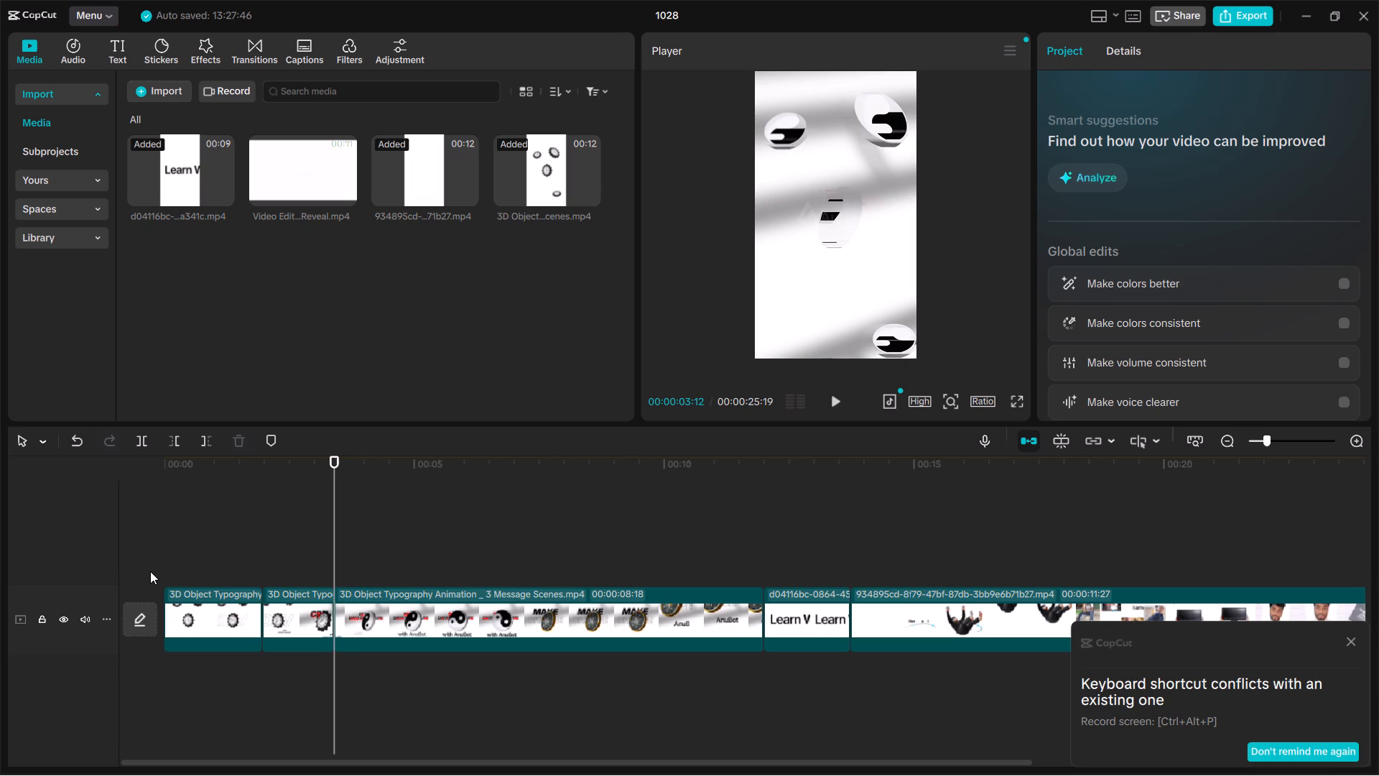
left_click_drag(332, 501, 320, 508)
left_click_drag(320, 508, 300, 519)
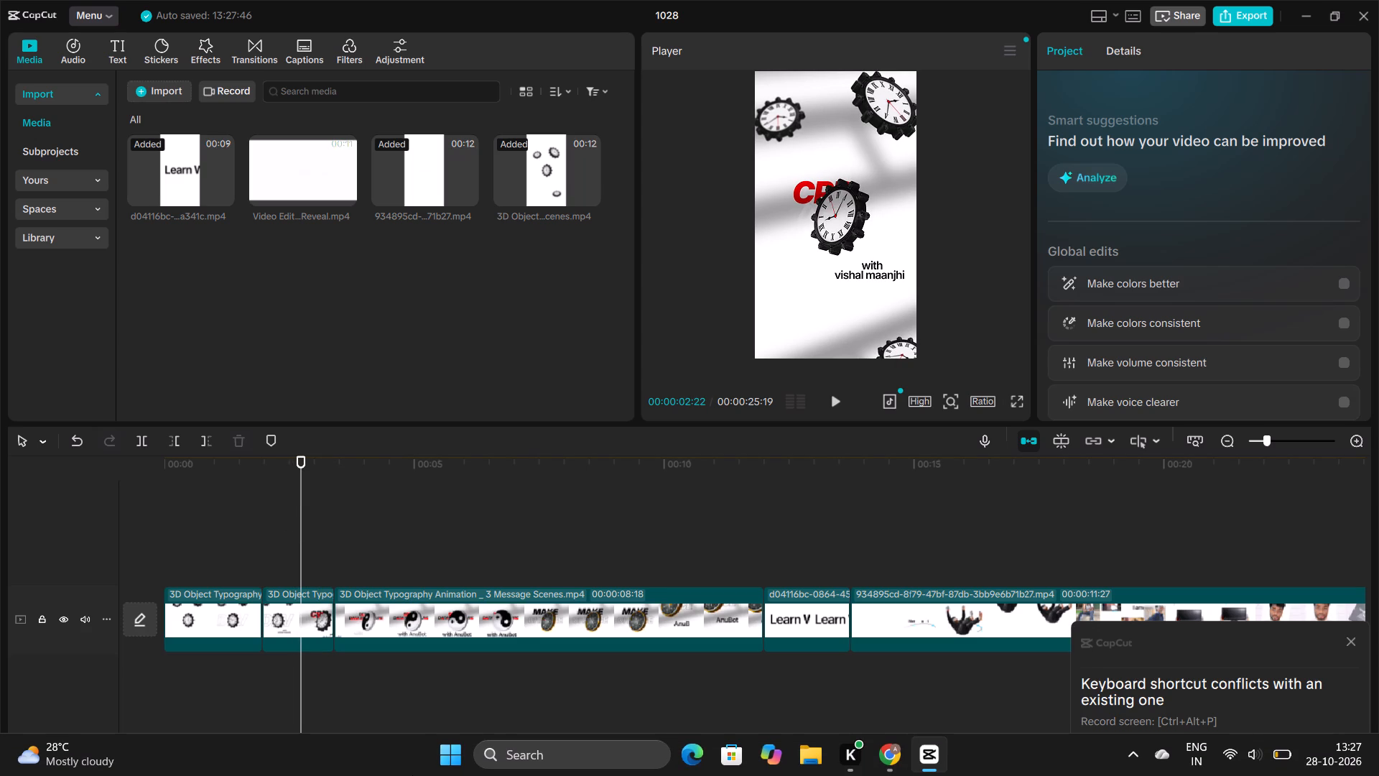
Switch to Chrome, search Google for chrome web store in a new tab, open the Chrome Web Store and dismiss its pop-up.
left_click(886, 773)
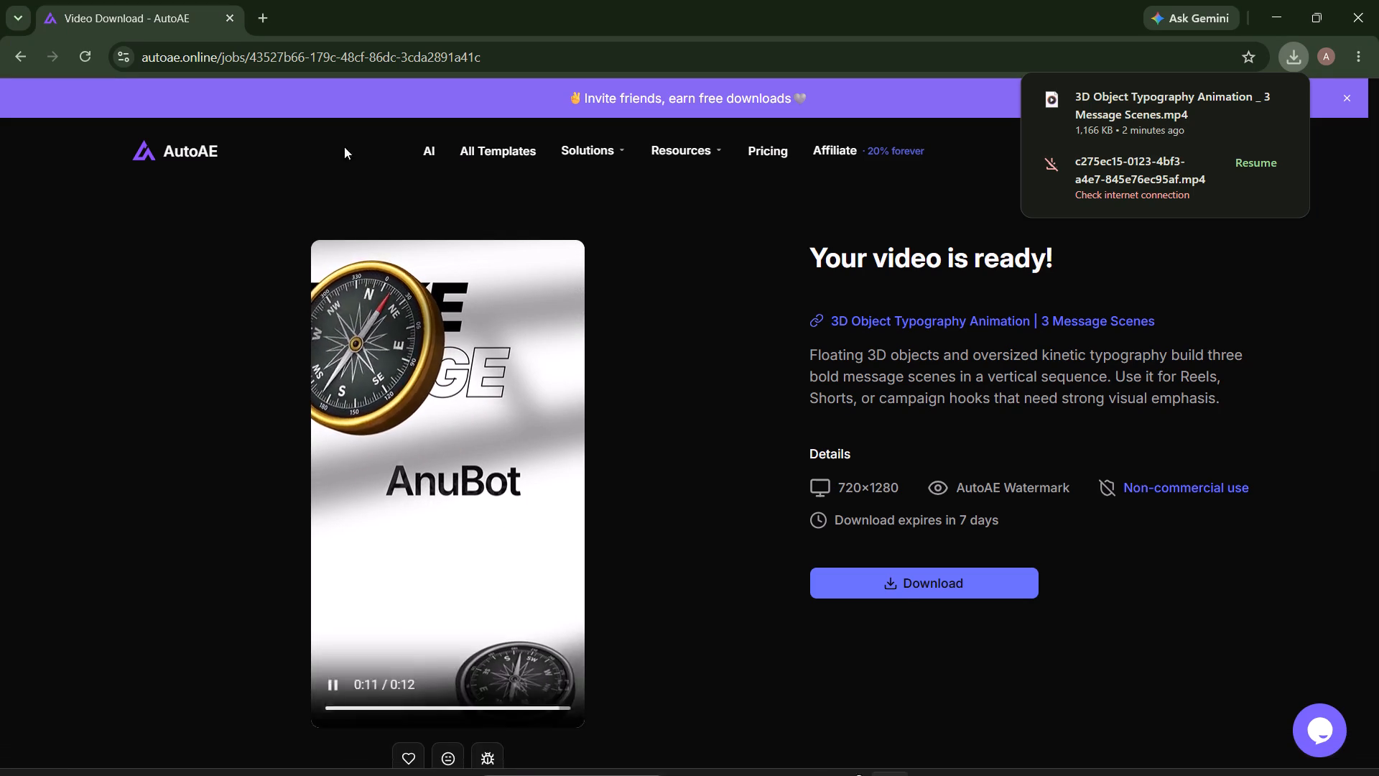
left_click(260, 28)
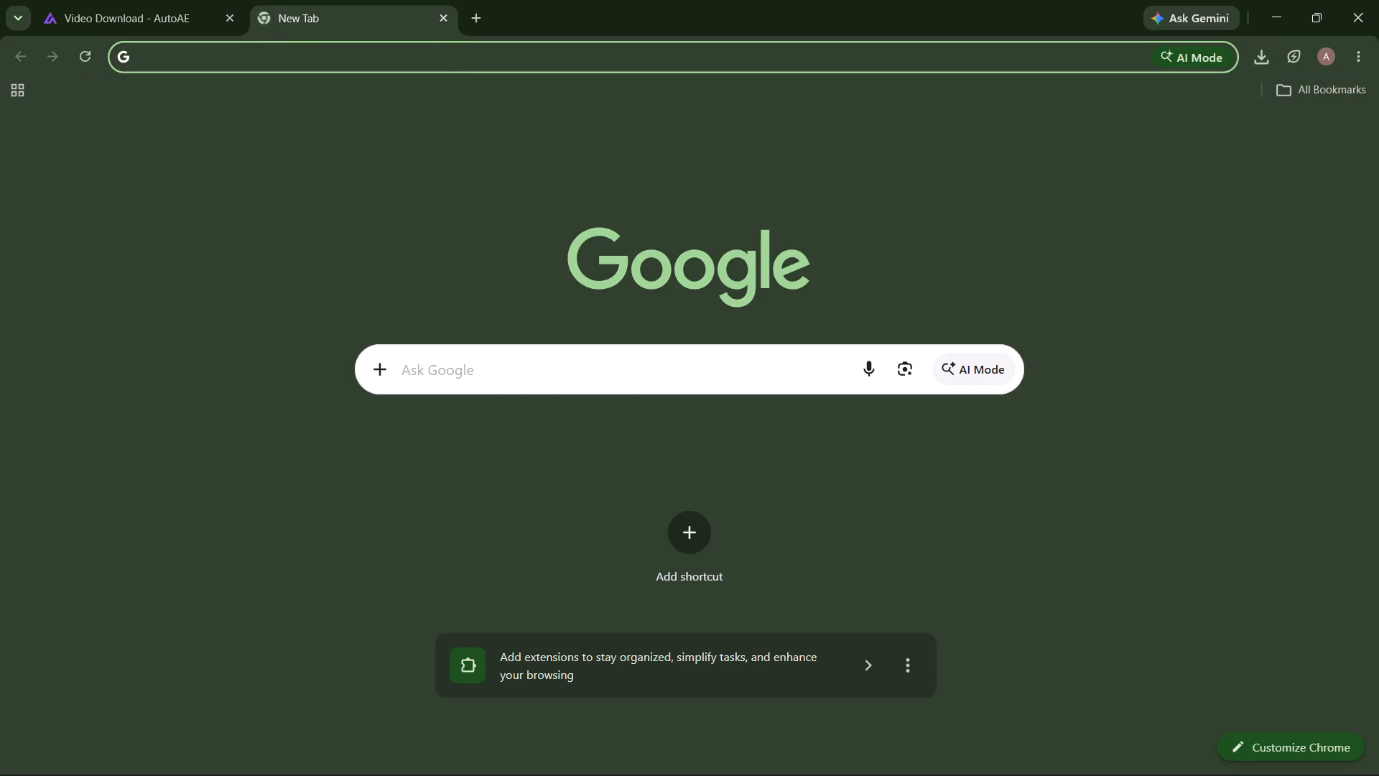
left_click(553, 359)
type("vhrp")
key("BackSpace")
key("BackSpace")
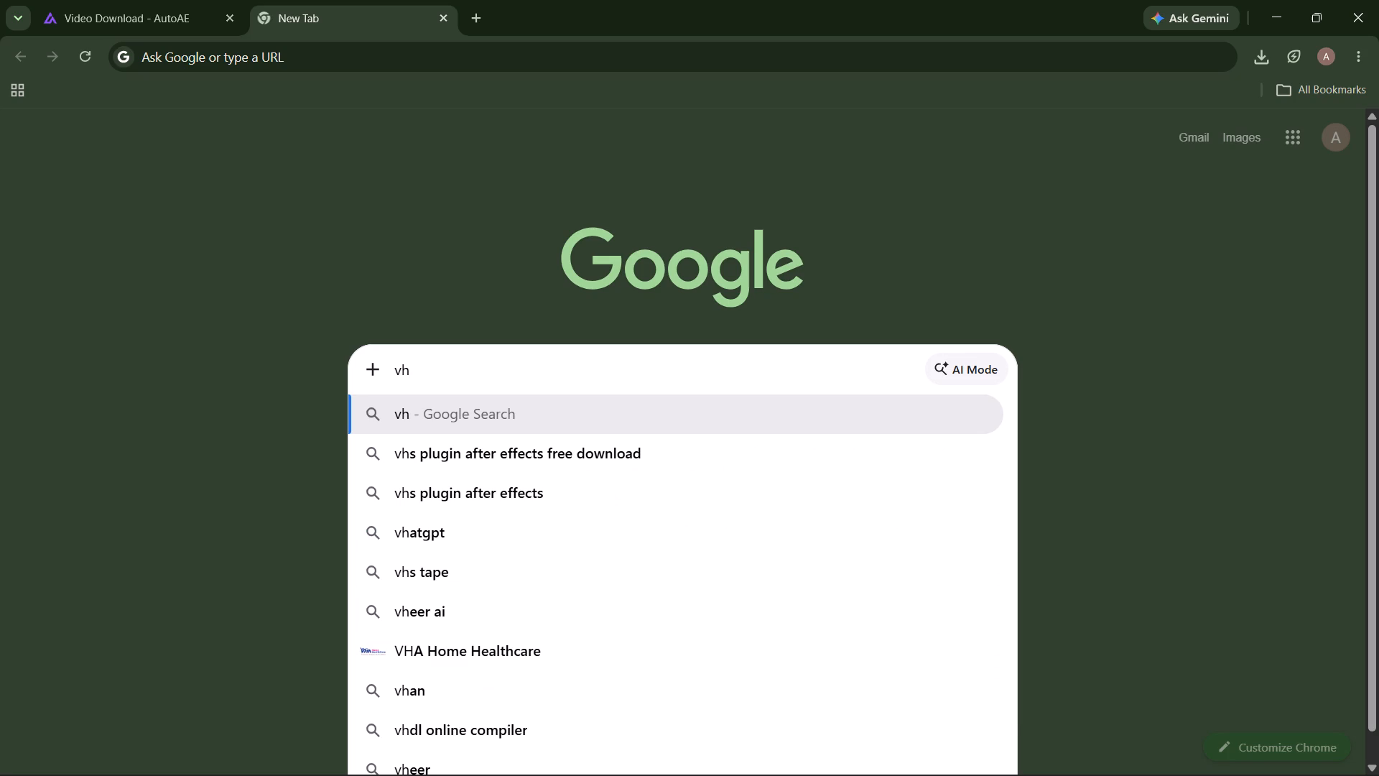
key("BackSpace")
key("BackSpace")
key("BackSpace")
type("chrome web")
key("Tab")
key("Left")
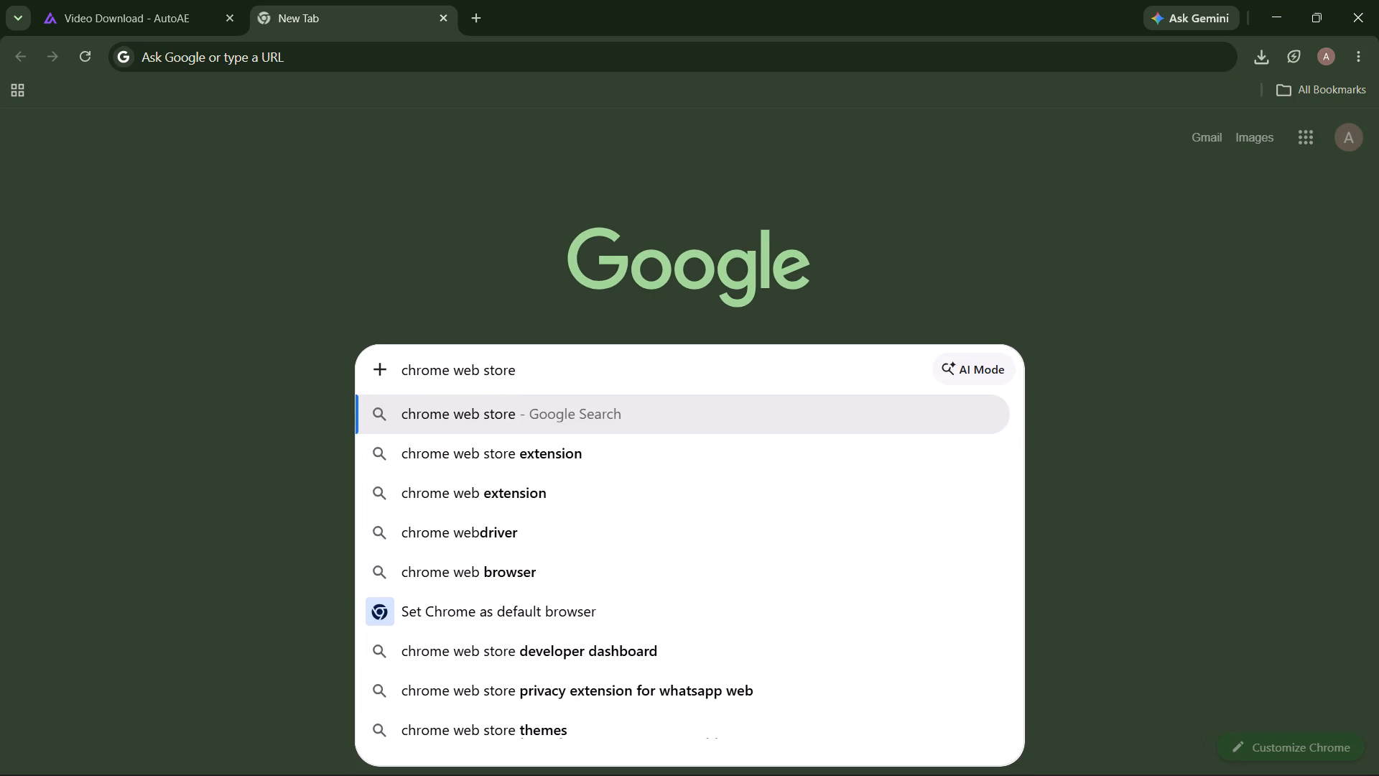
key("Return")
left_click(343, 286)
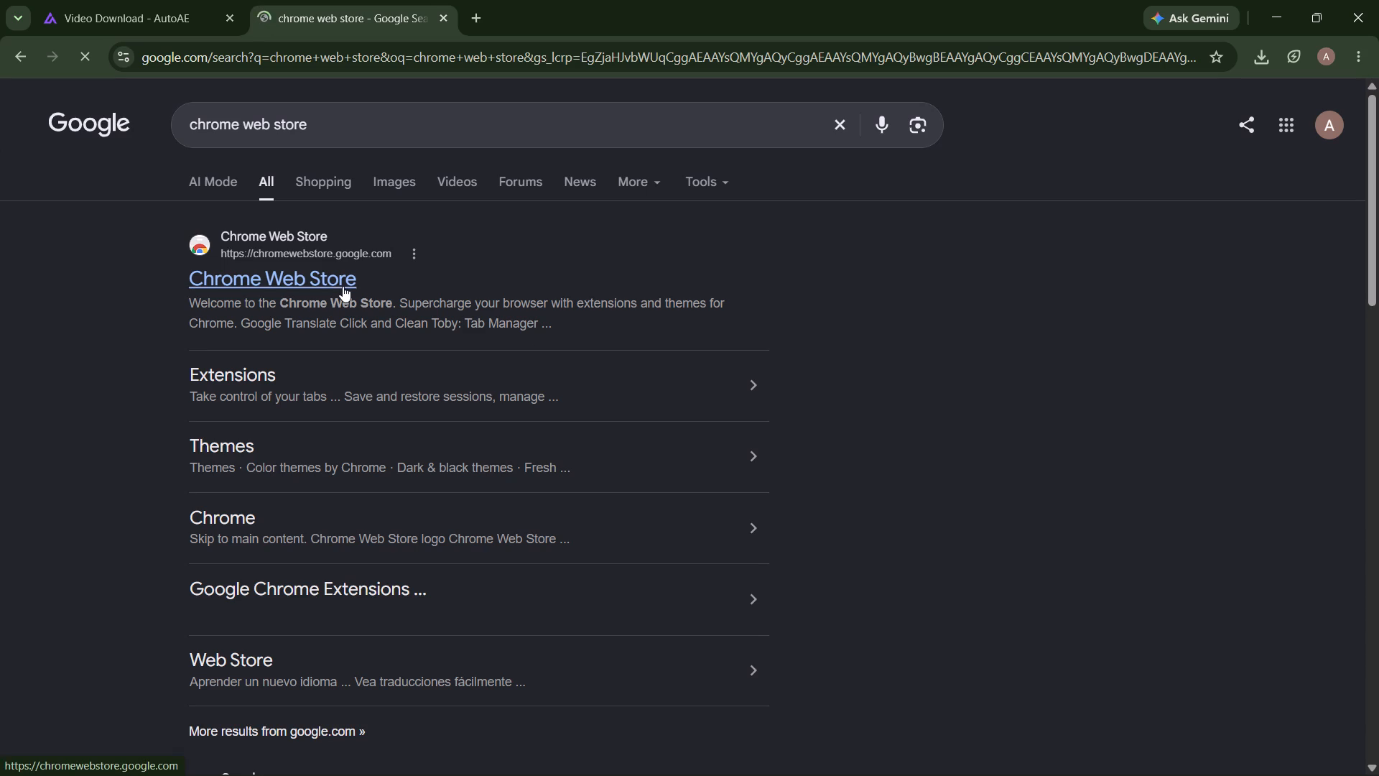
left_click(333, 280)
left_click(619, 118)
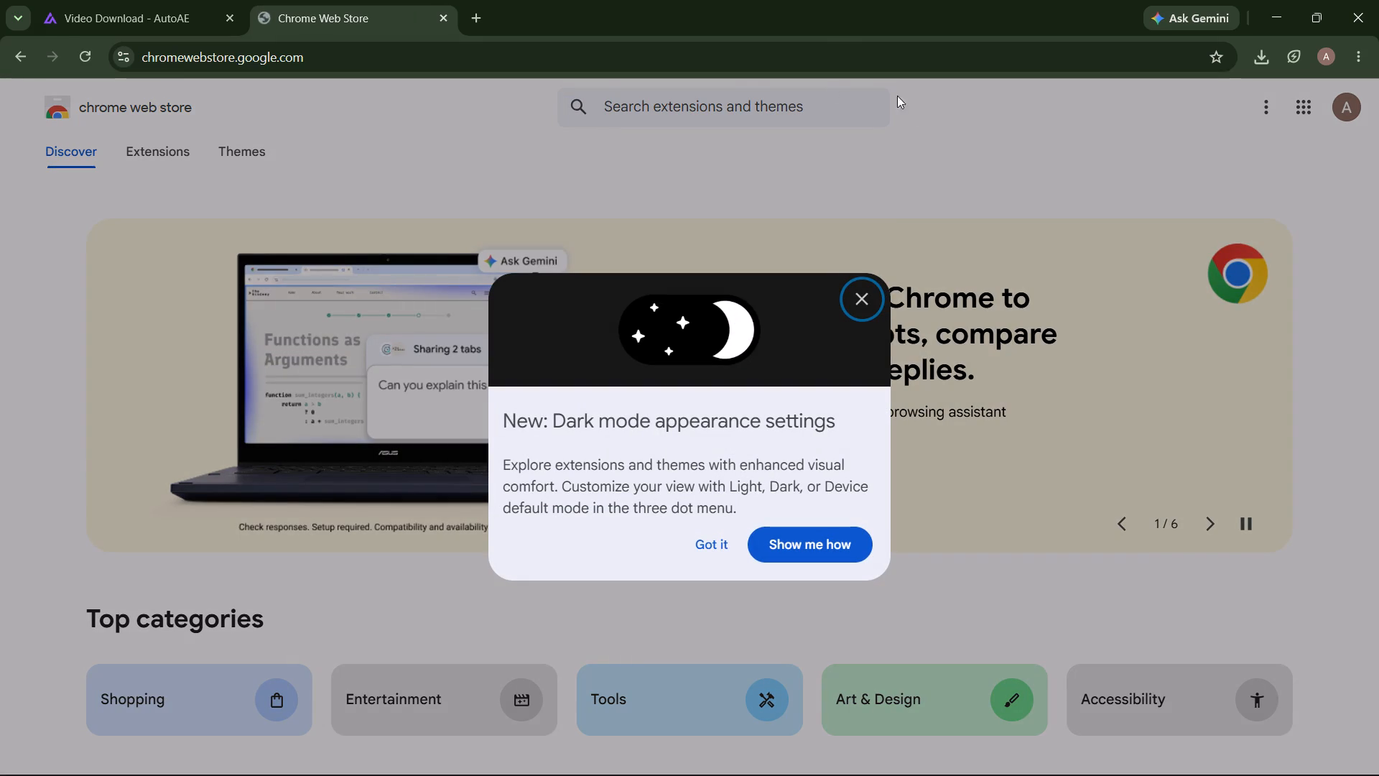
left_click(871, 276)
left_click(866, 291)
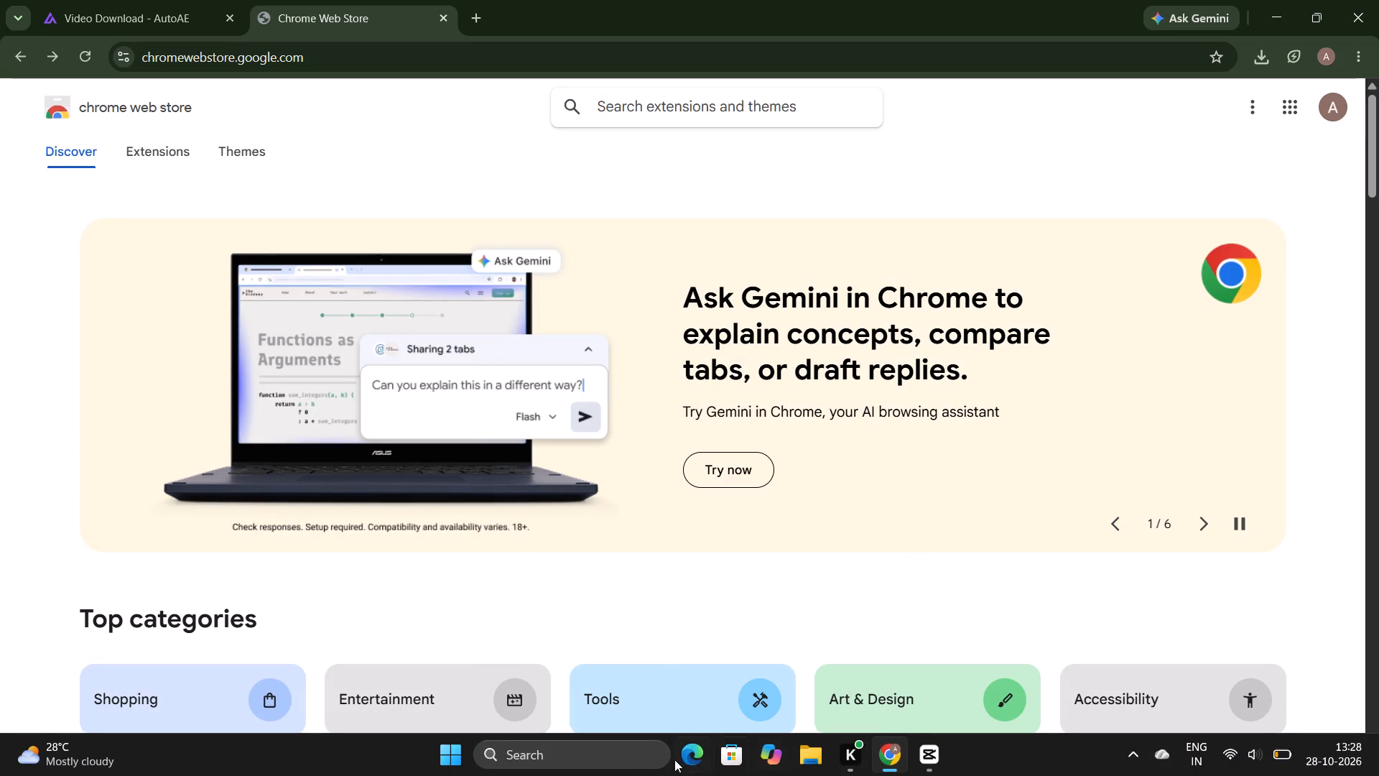
Launch a new Chrome window using the other browser profile.
left_click(603, 748)
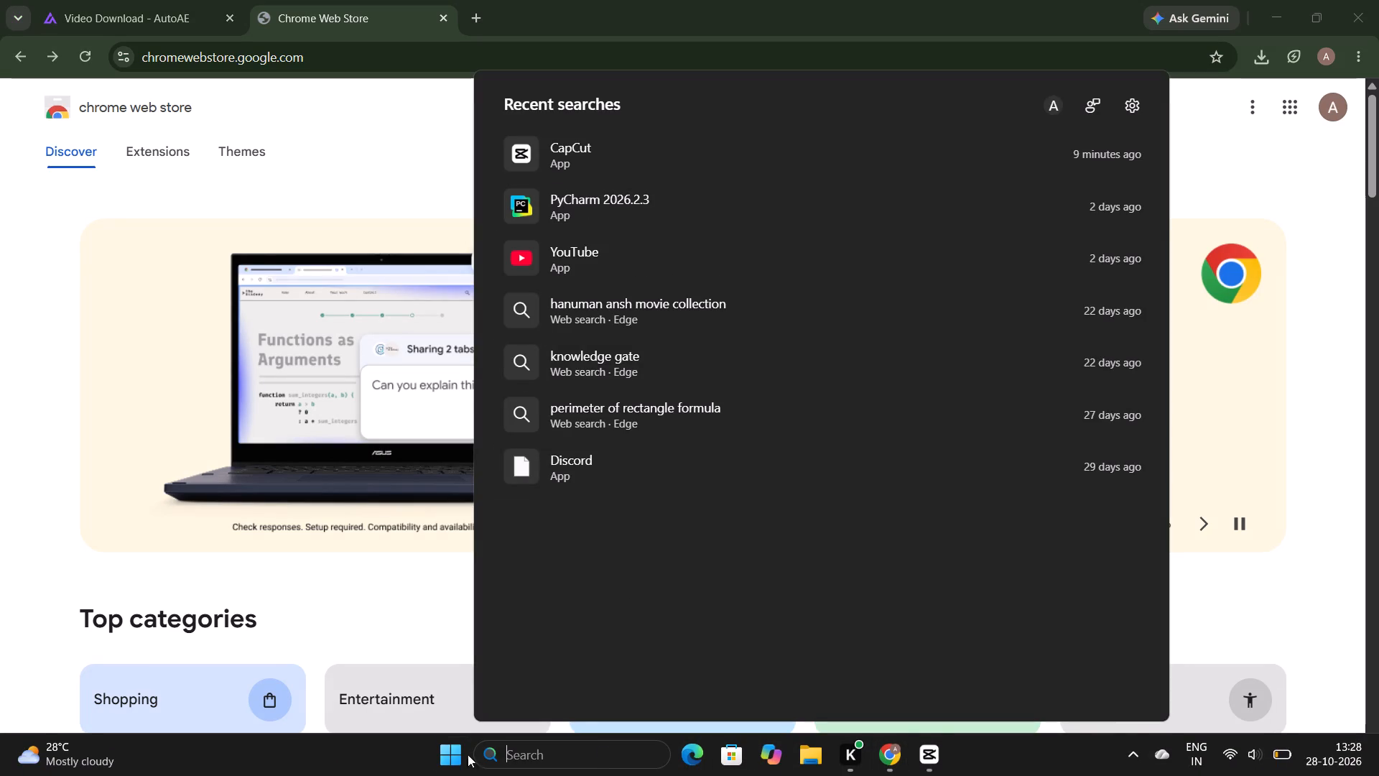
left_click(441, 747)
double_click(458, 593)
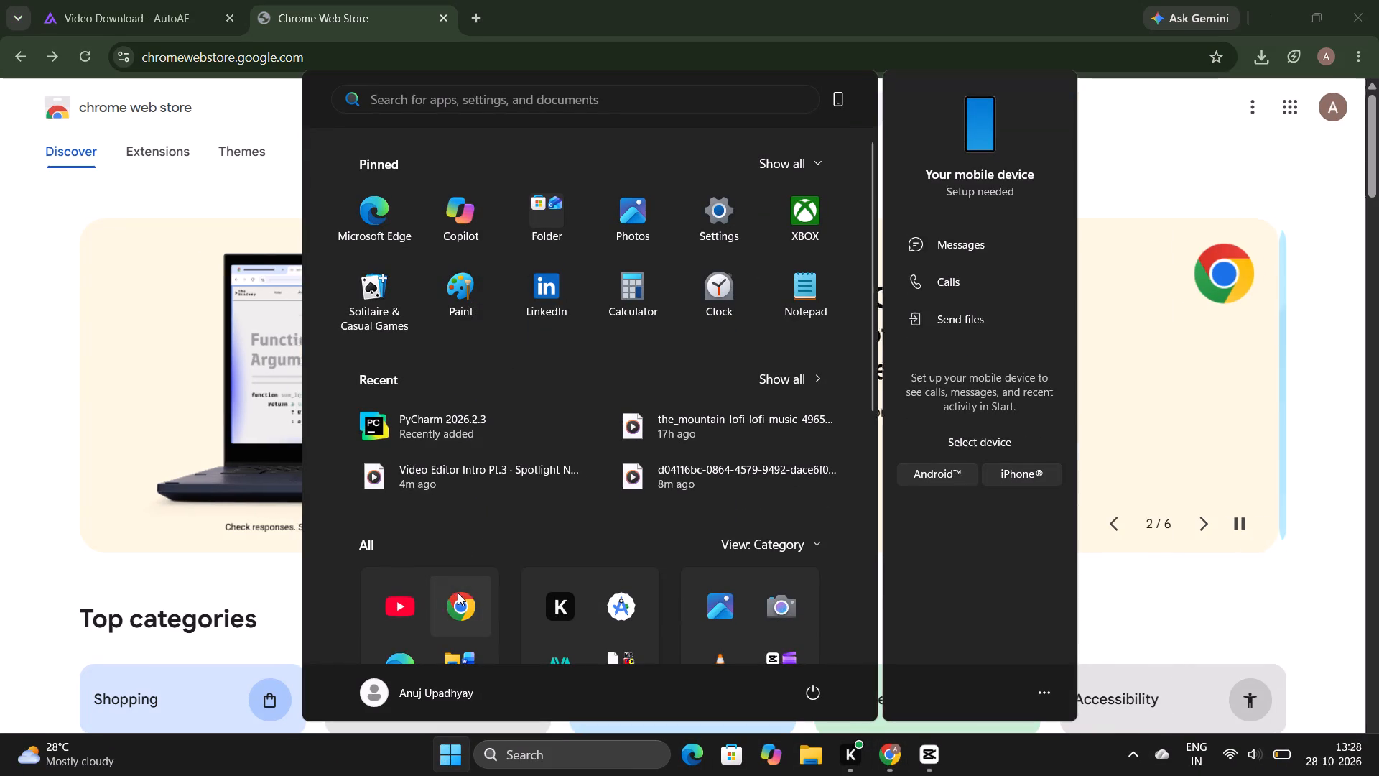
left_click(621, 517)
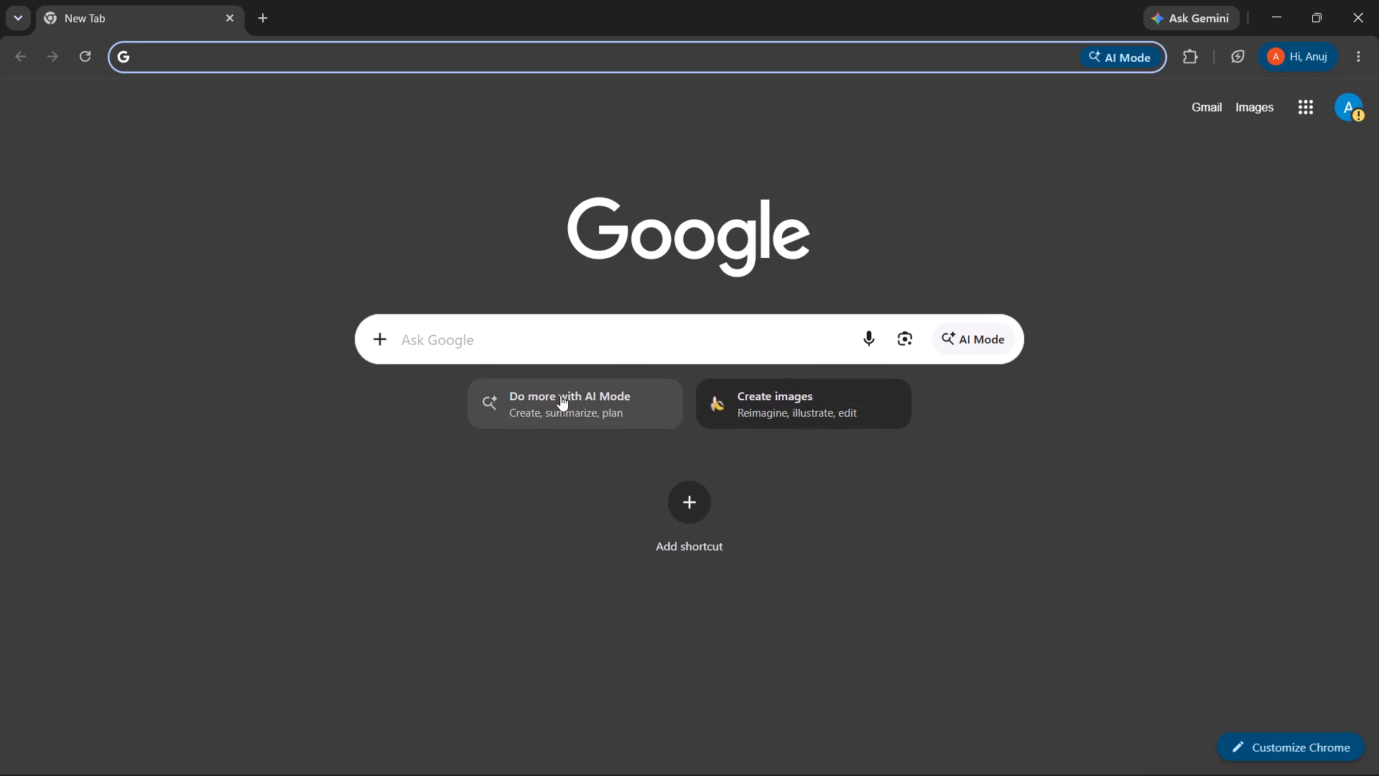
Search Google for web store and open the Chrome Web Store in this profile's window.
left_click(646, 333)
type("web store")
key("Return")
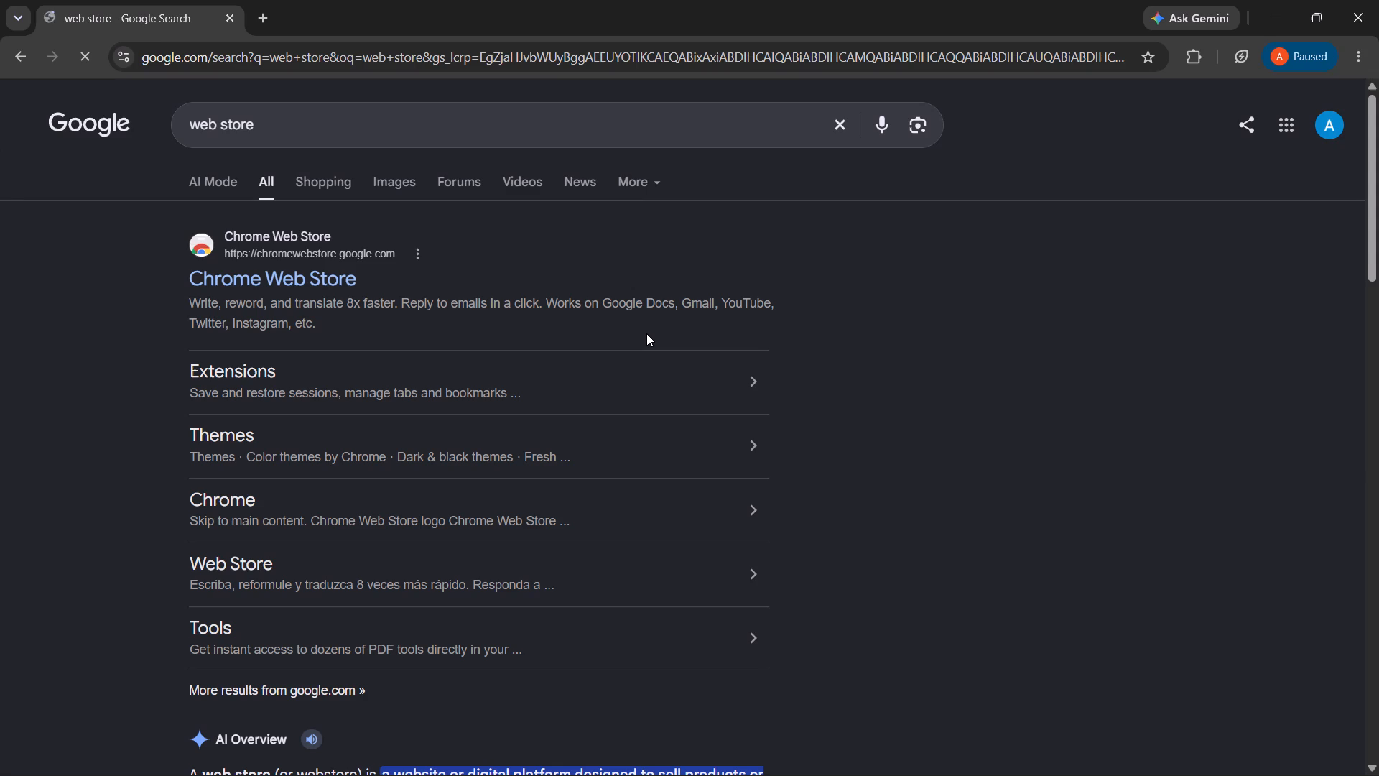
key("q")
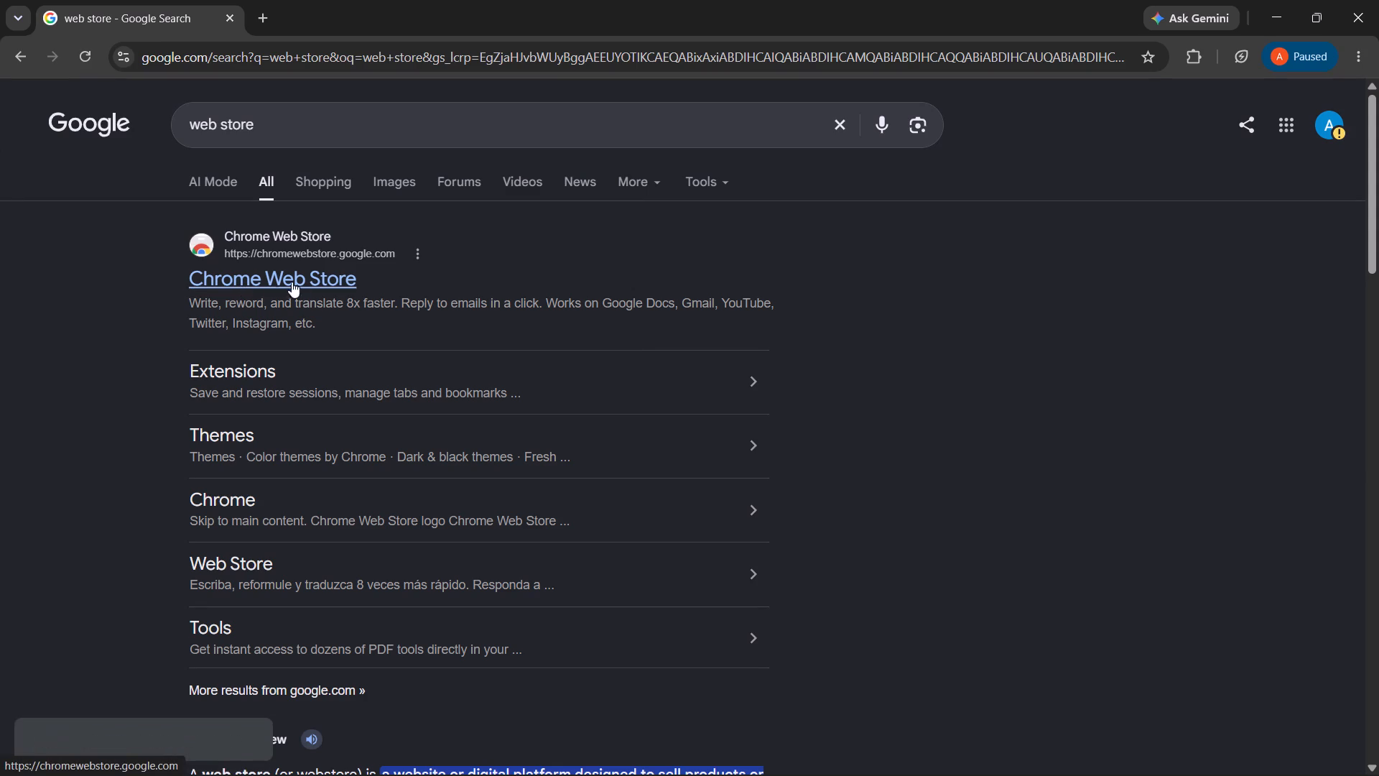
left_click(296, 280)
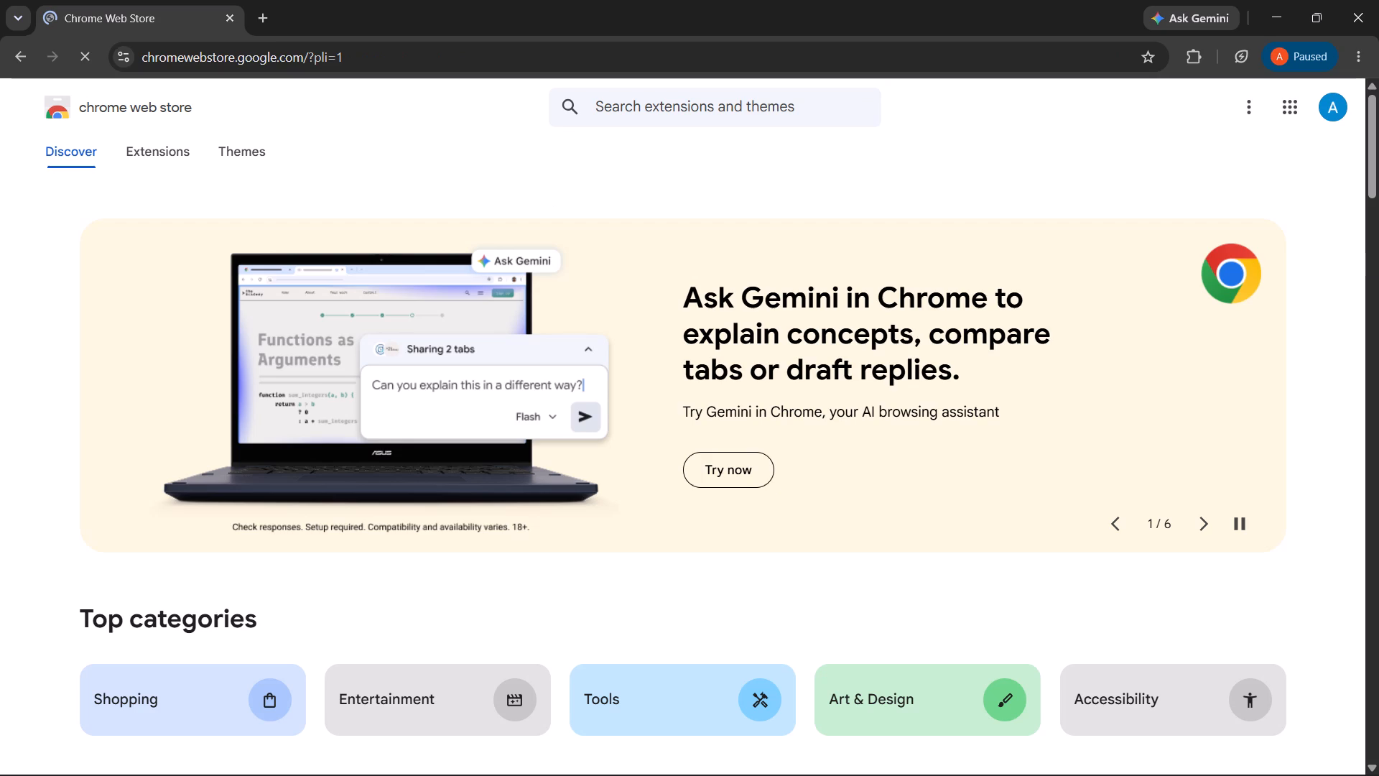
Start a search for extensions in the Chrome Web Store.
left_click(657, 108)
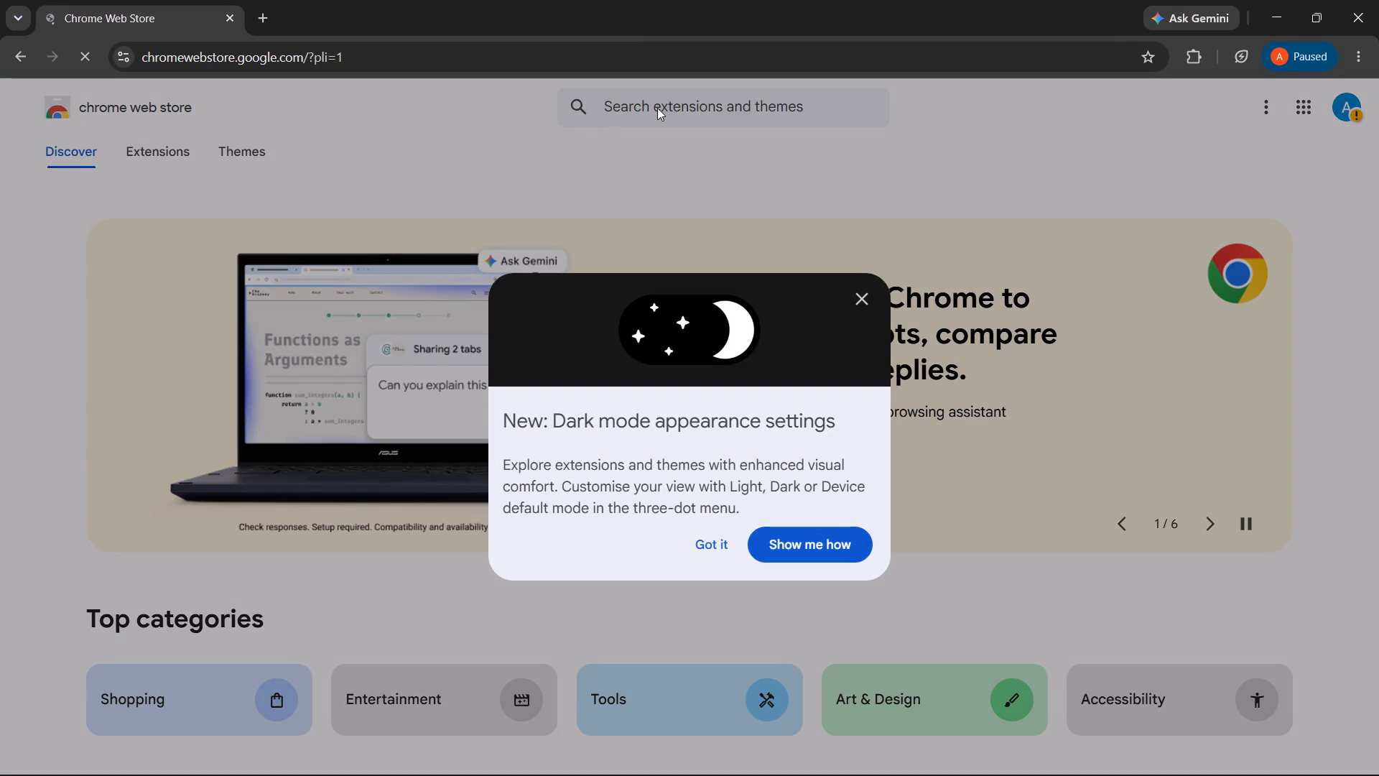